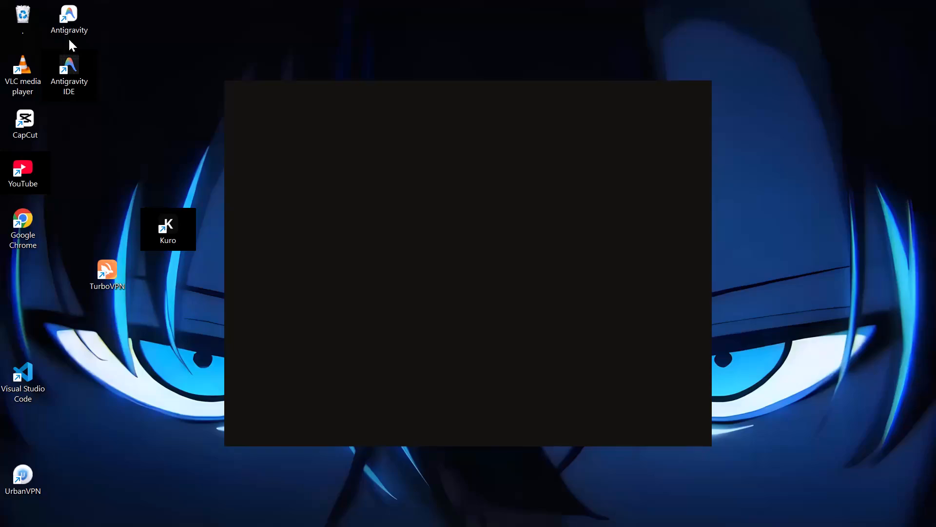
Launch the CapCut video editor from the desktop and find the saved projects on its home page.
double_click(12, 131)
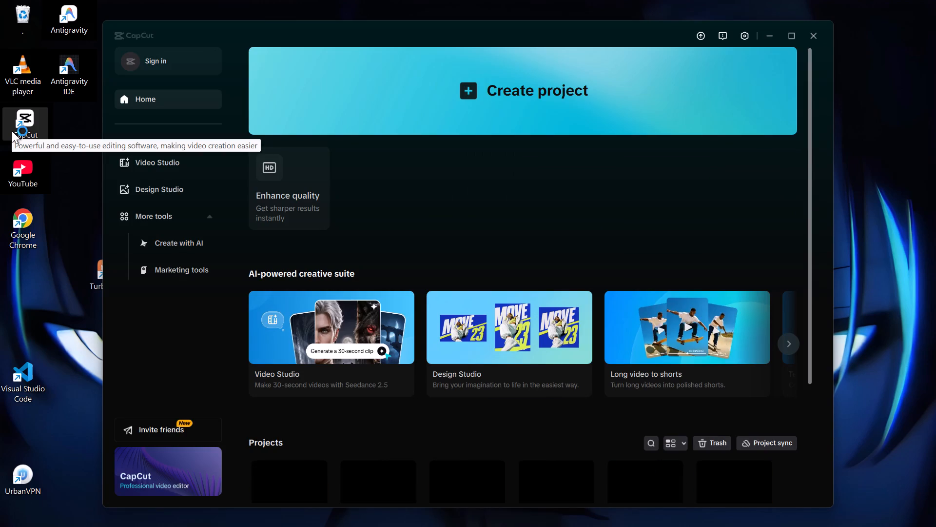
scroll(349, 358, "down", 2)
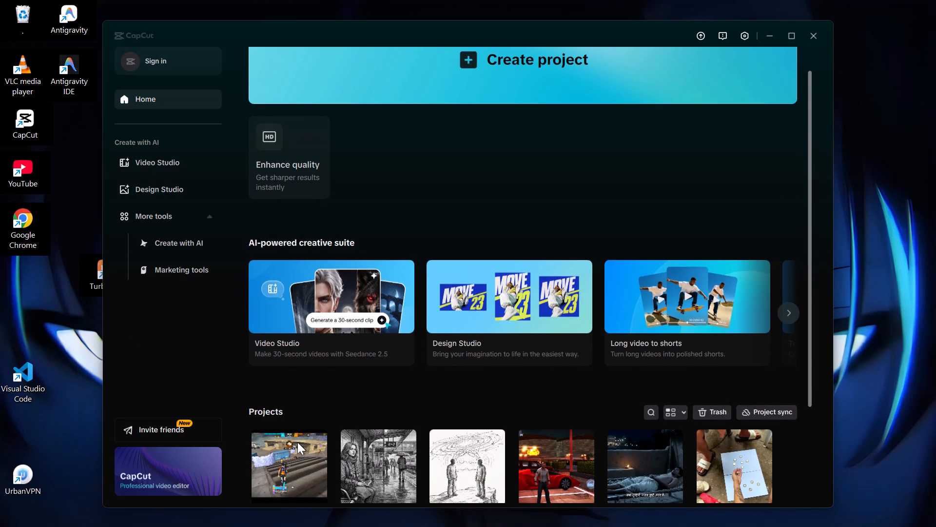
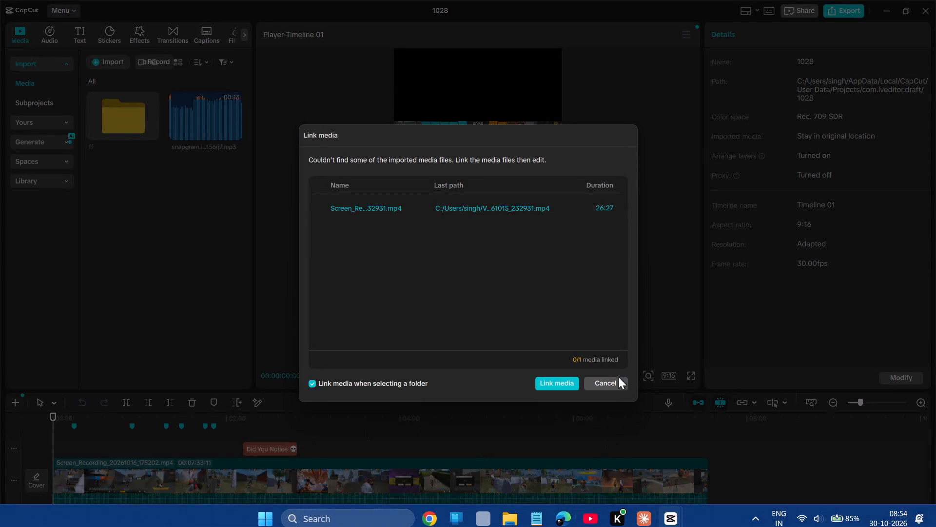
Dismiss the missing-media prompt for project 1028 without linking the screen recording file.
left_click(612, 381)
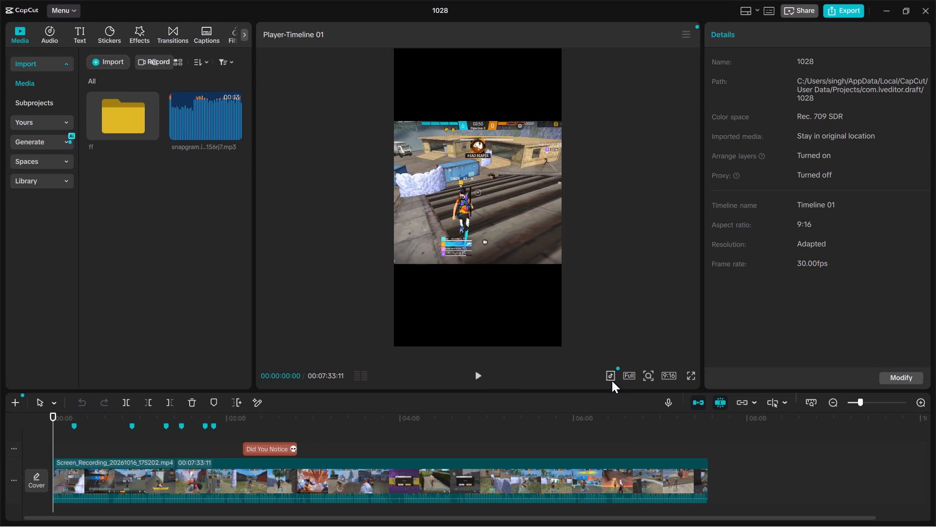
Preview the gameplay video from the start and again around 1:45 on the timeline, pausing playback there.
key("space")
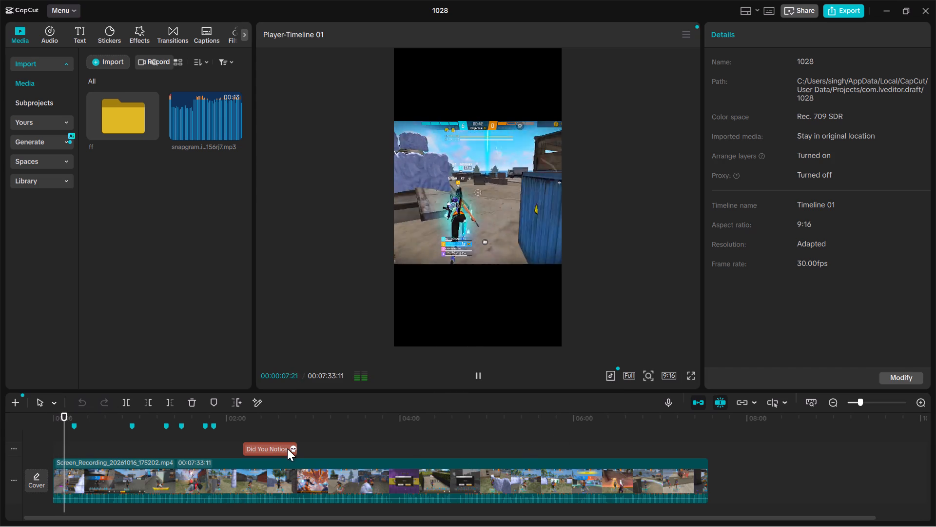
left_click(203, 446)
key("space")
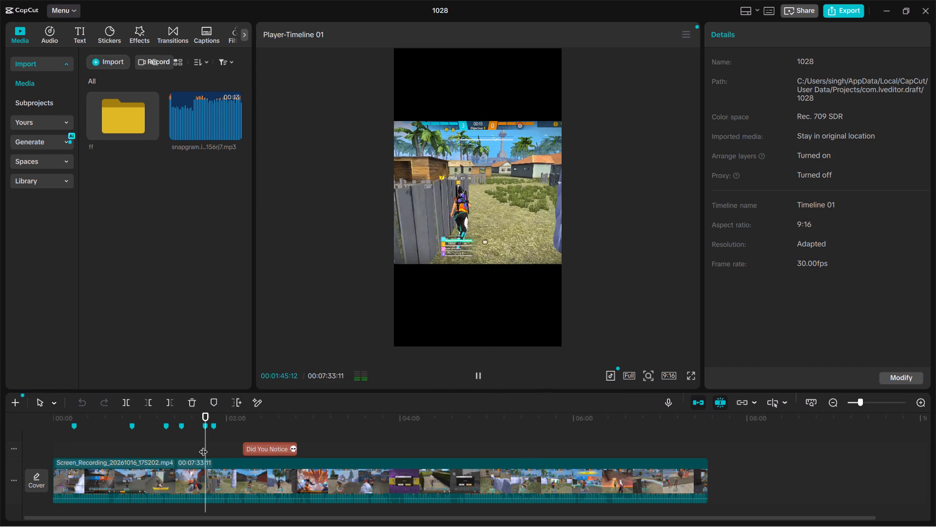
key("space")
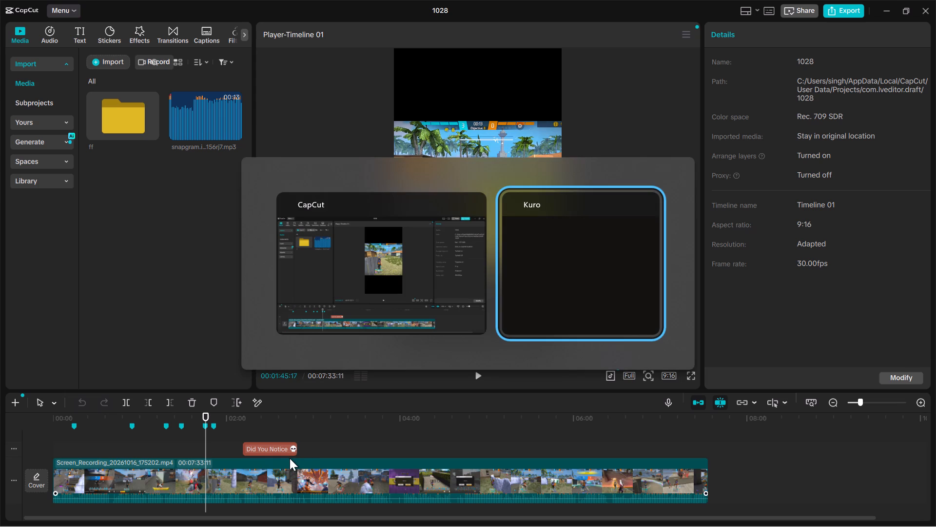
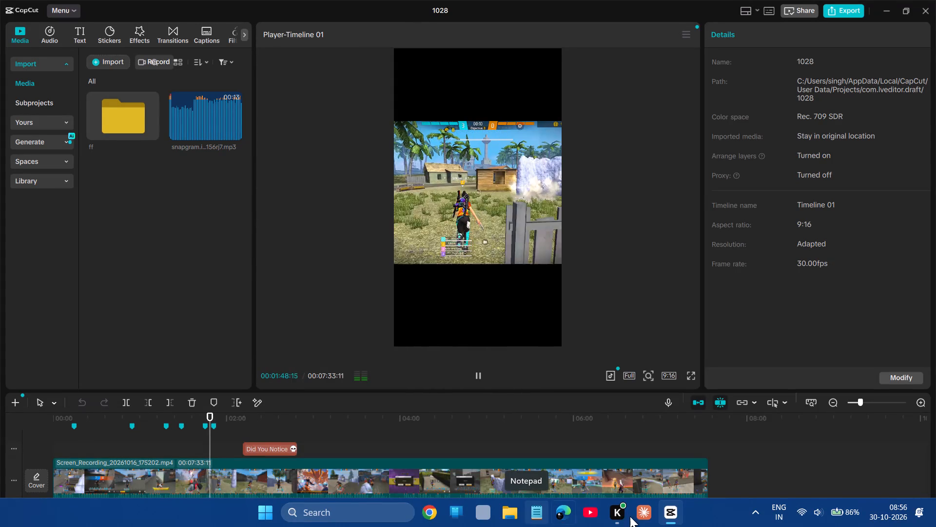
Move the "Did You Notice" text clip to the very start of the timeline.
left_click(767, 443)
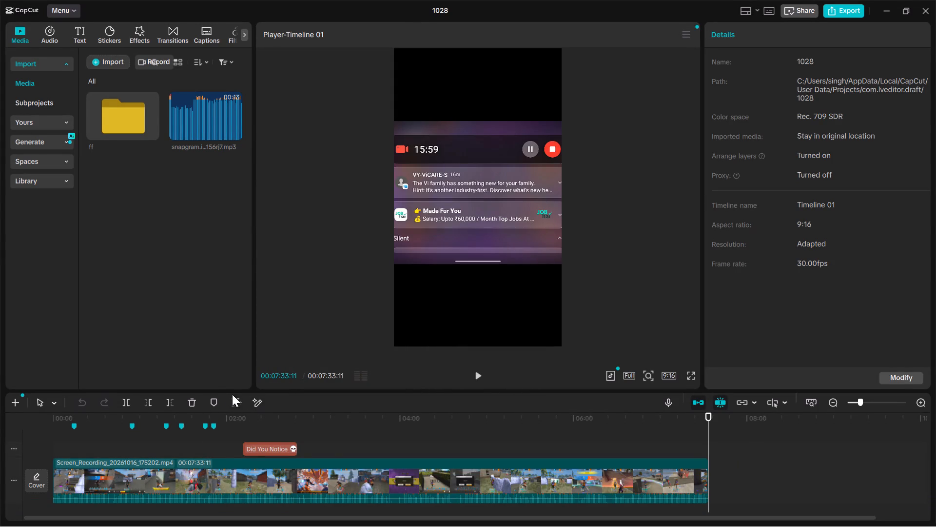
left_click(213, 454)
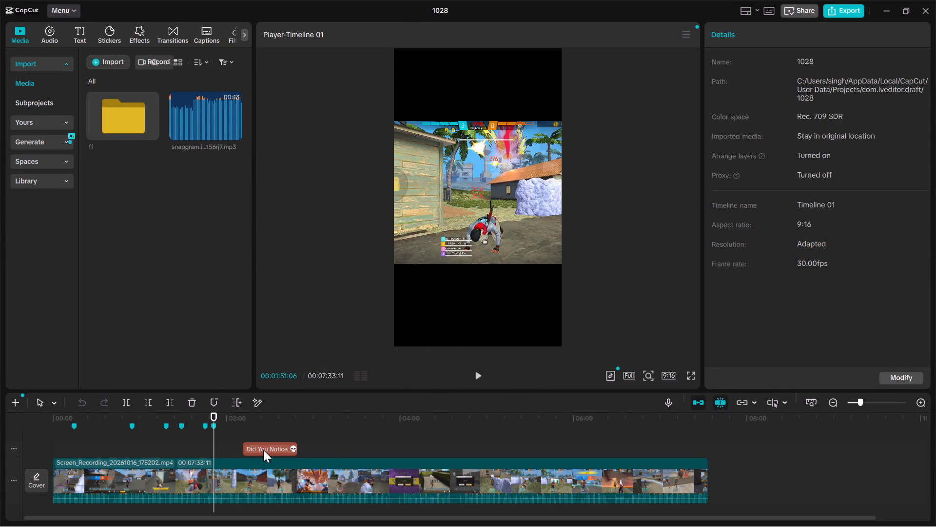
left_click_drag(263, 451, 56, 447)
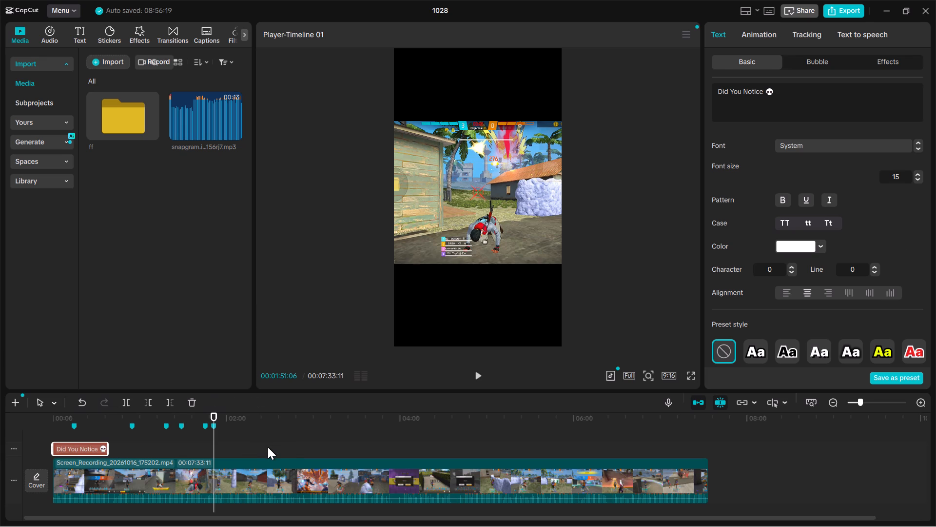
Split the gameplay video at 00:00:41:17 and delete the segment before the cut.
left_click(270, 446)
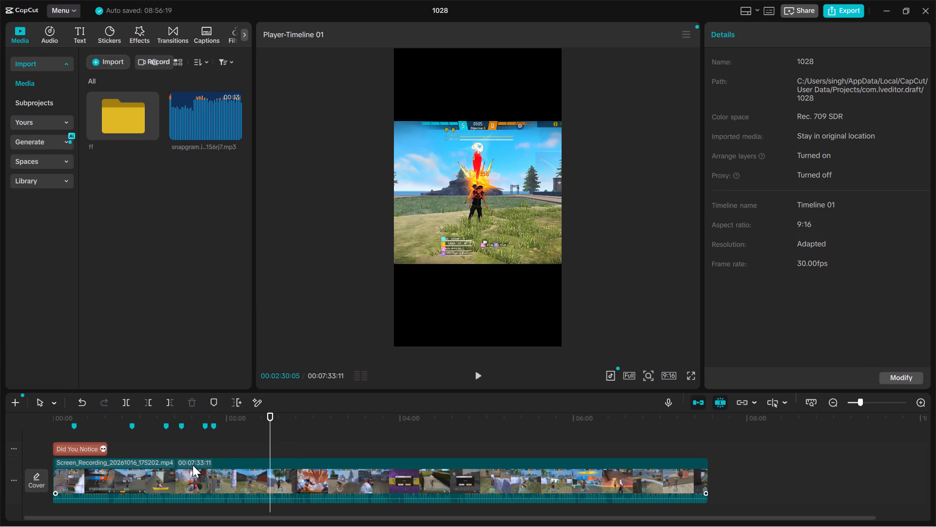
left_click(202, 449)
left_click(151, 444)
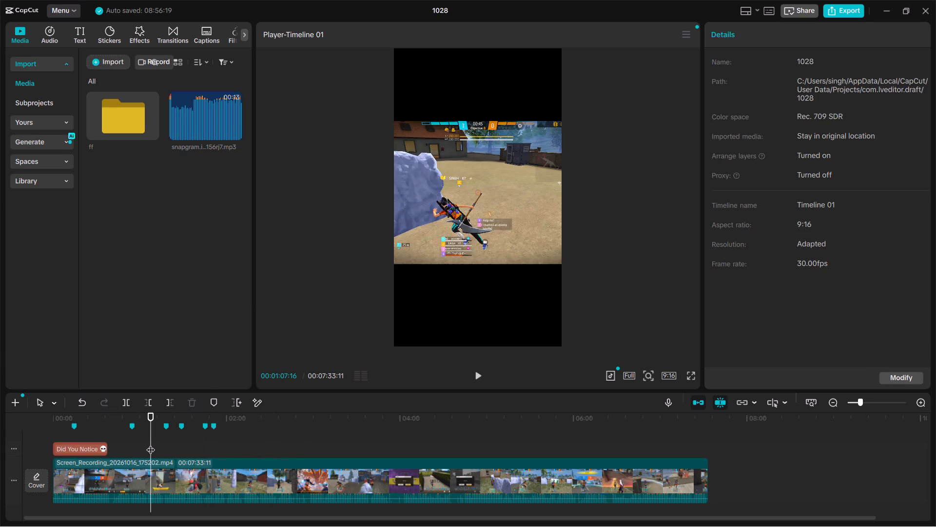
left_click(120, 443)
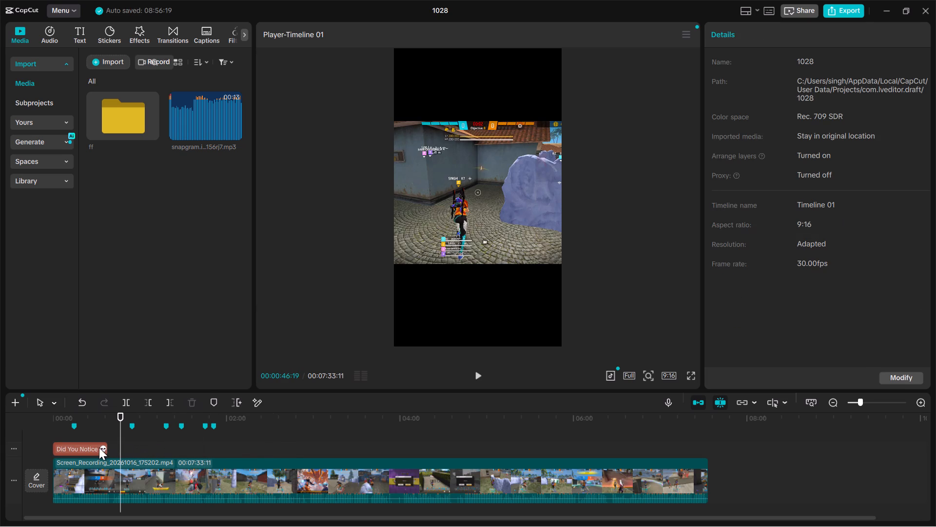
left_click(97, 447)
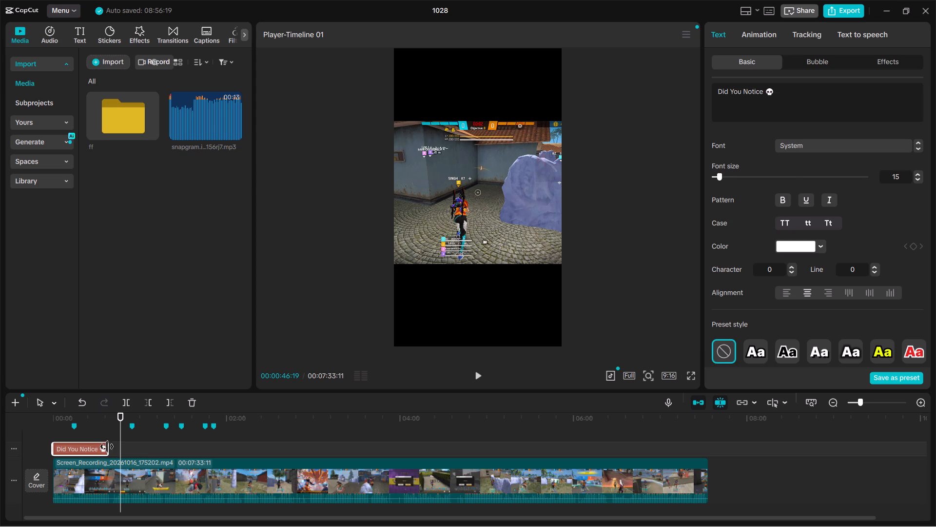
left_click(113, 445)
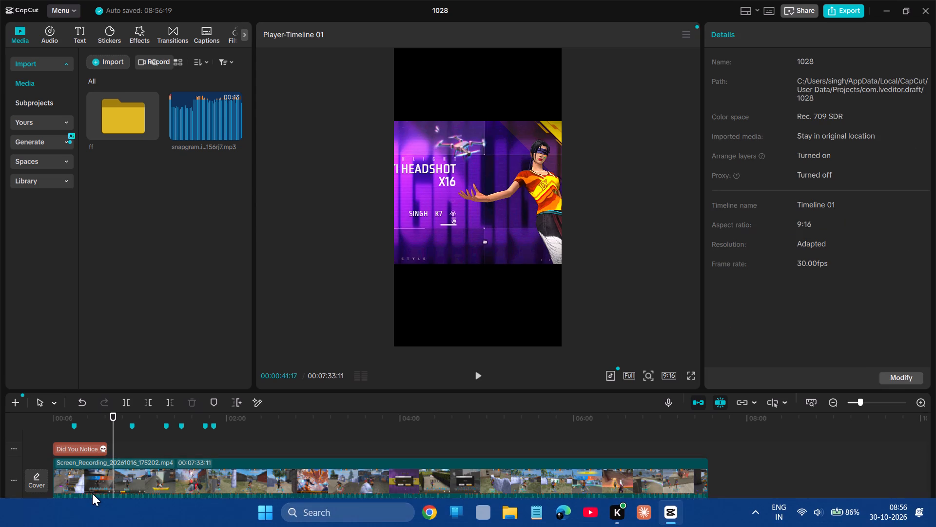
key("b")
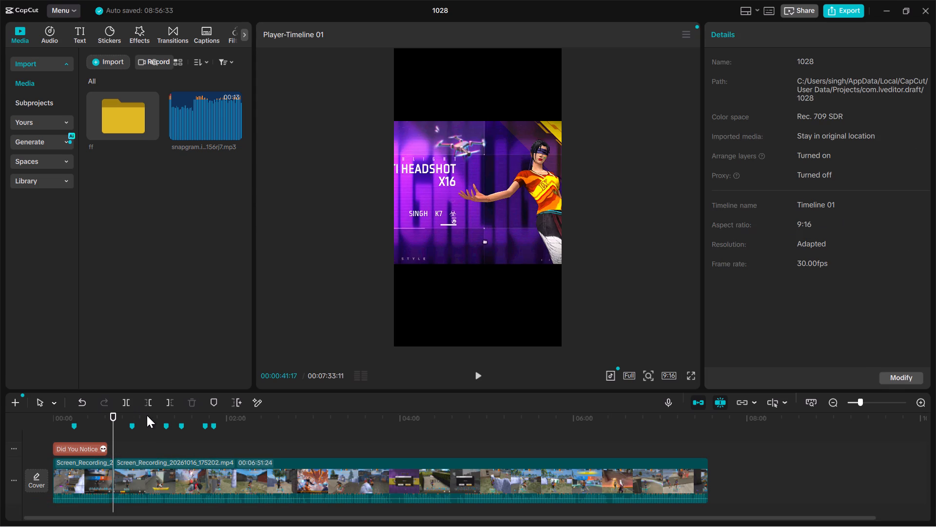
left_click(66, 477)
key("Delete")
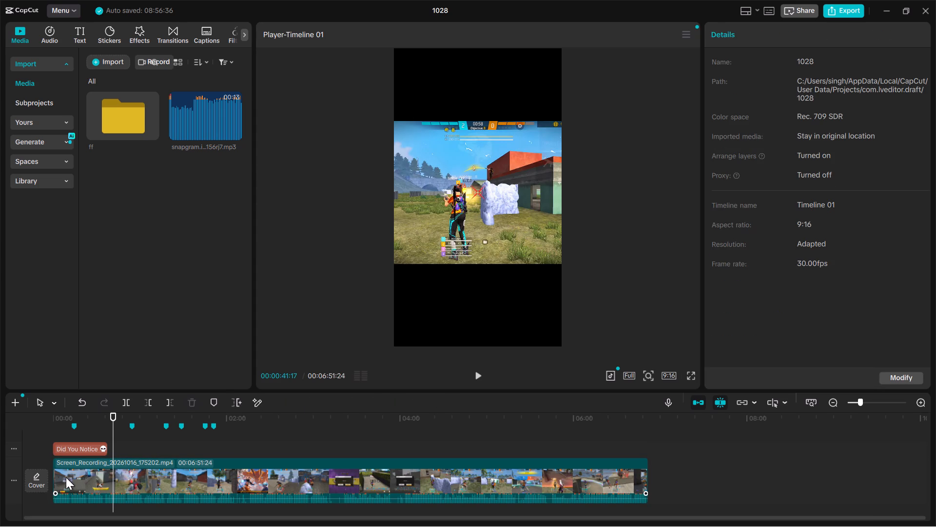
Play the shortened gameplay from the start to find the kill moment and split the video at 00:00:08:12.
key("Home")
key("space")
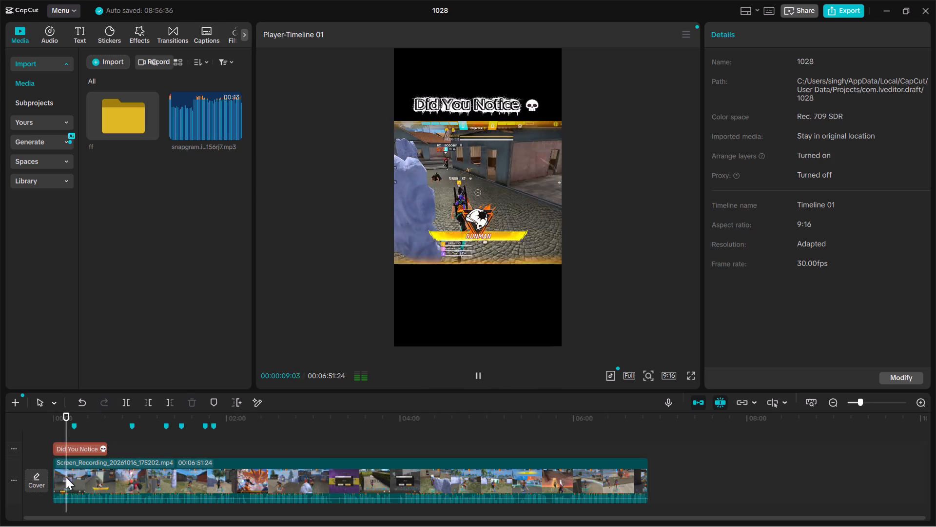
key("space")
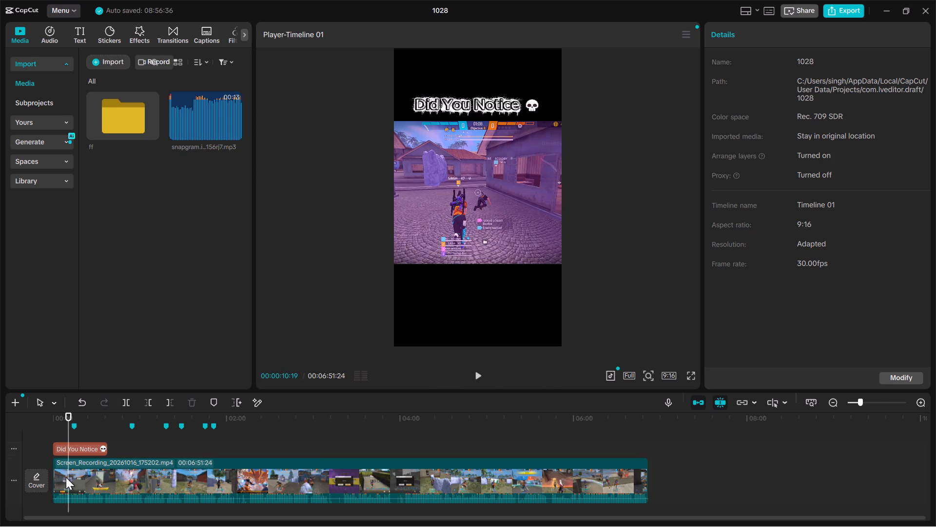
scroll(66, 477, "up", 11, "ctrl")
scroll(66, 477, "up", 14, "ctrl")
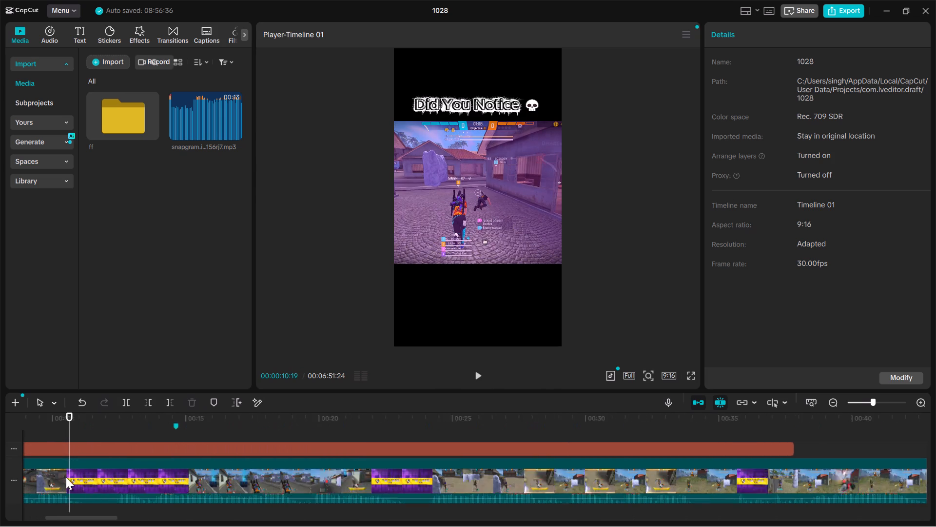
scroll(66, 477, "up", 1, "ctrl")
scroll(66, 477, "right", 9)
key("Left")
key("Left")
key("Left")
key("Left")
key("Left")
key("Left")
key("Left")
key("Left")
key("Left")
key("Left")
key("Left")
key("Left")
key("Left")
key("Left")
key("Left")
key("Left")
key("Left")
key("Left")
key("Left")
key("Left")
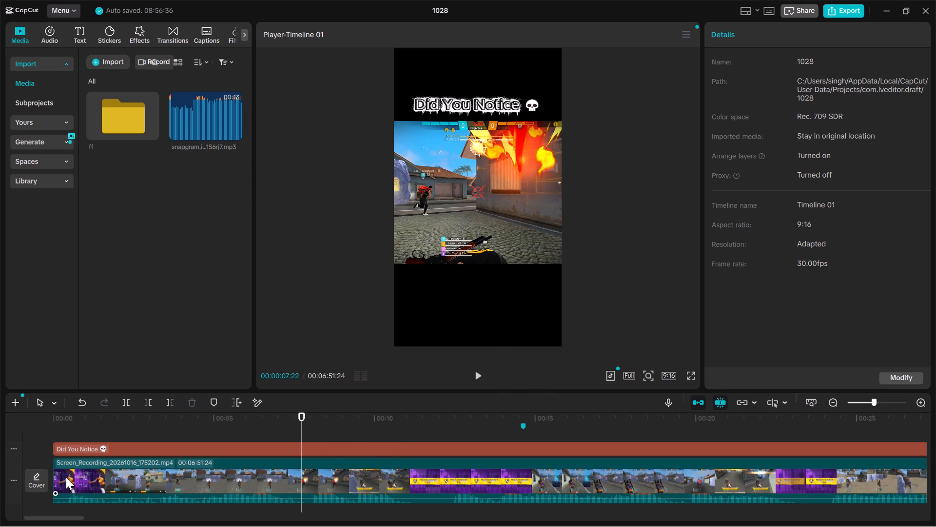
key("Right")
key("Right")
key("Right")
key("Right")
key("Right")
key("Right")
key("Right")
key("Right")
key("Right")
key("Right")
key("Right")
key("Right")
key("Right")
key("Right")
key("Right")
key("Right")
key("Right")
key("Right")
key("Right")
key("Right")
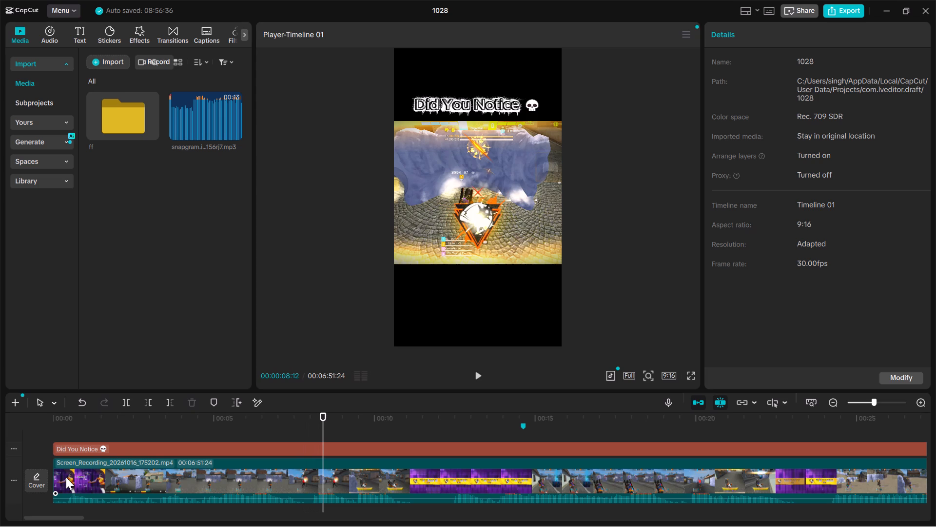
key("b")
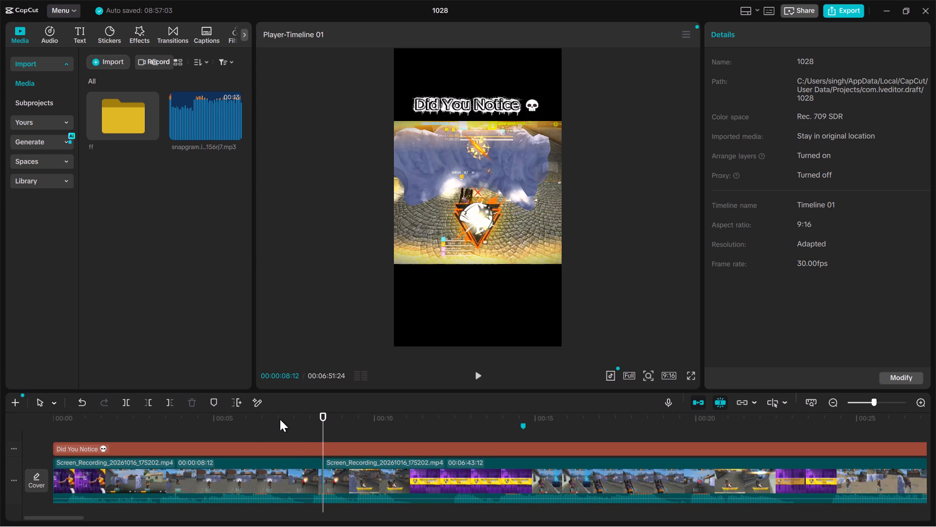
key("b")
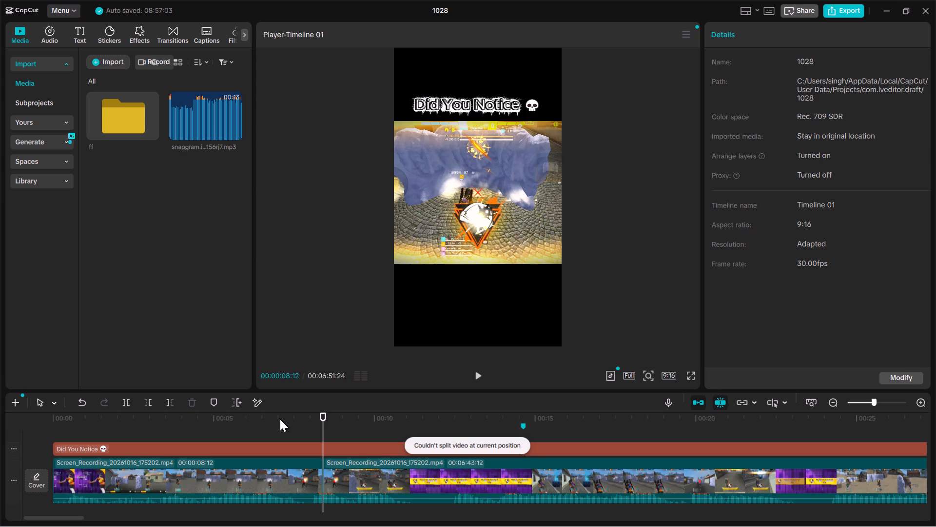
Play on past the first cut and split the second gameplay segment at 00:00:19:13.
left_click(320, 477)
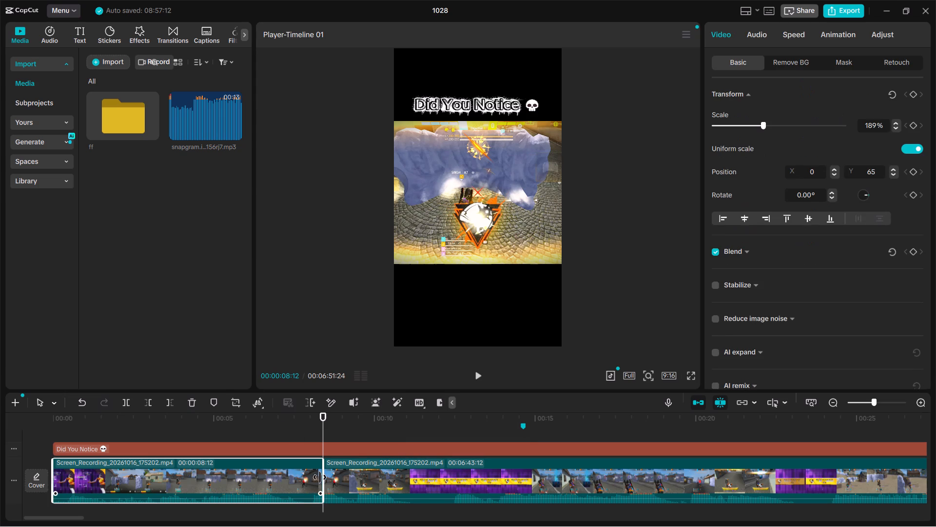
left_click(299, 428)
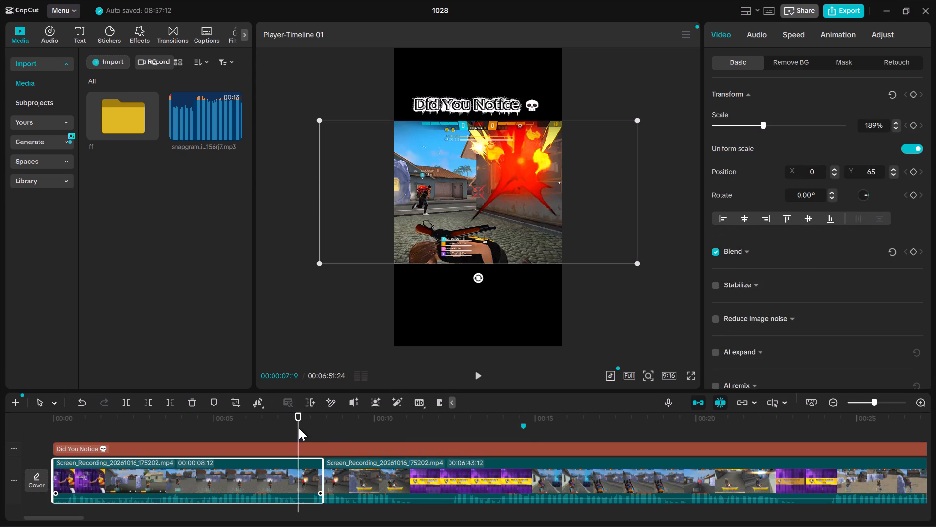
key("space")
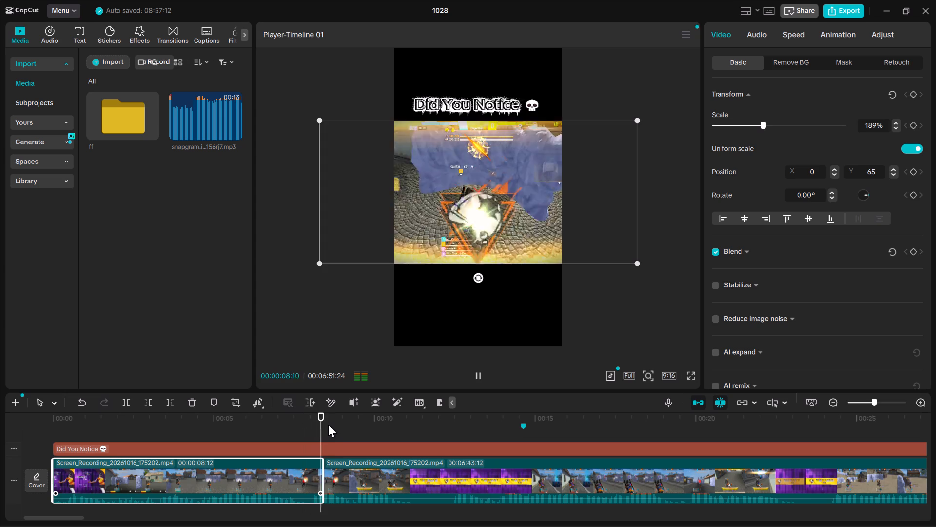
left_click(328, 425)
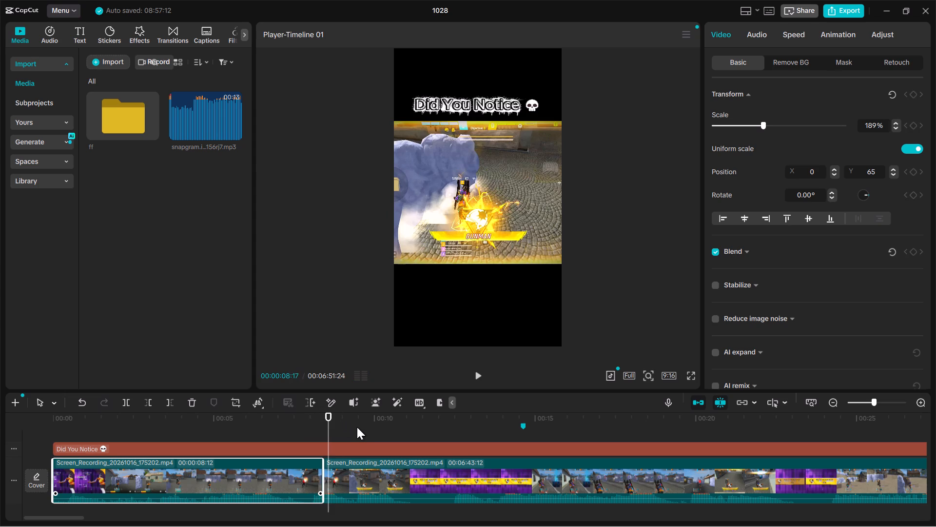
left_click(357, 427)
left_click(290, 324)
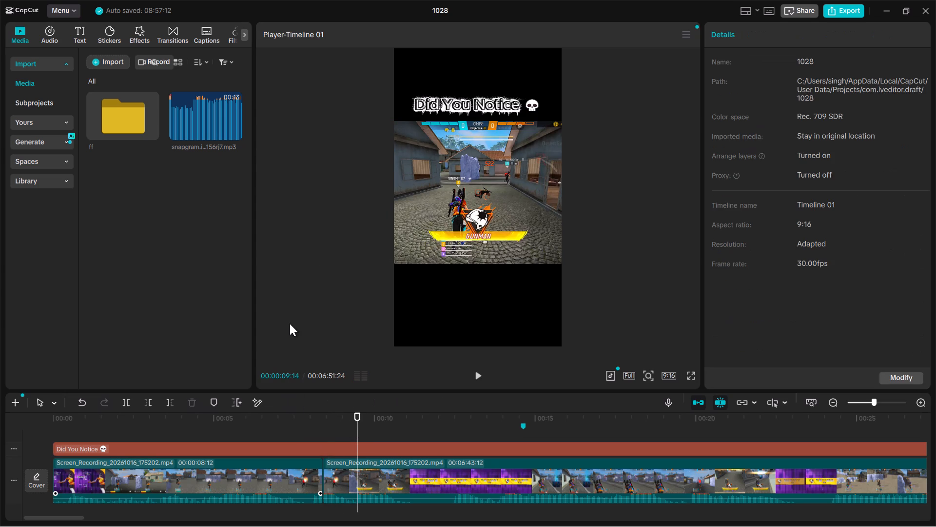
key("space")
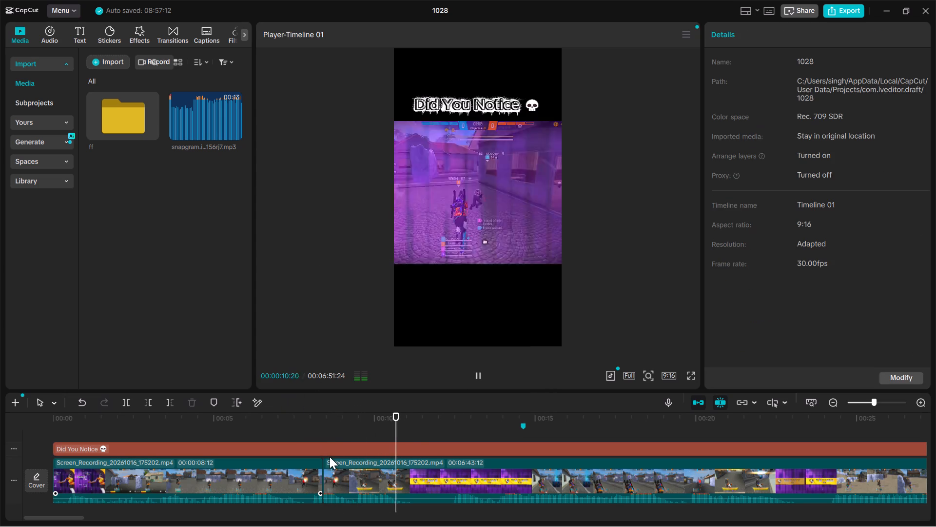
scroll(526, 451, "down", 4, "ctrl")
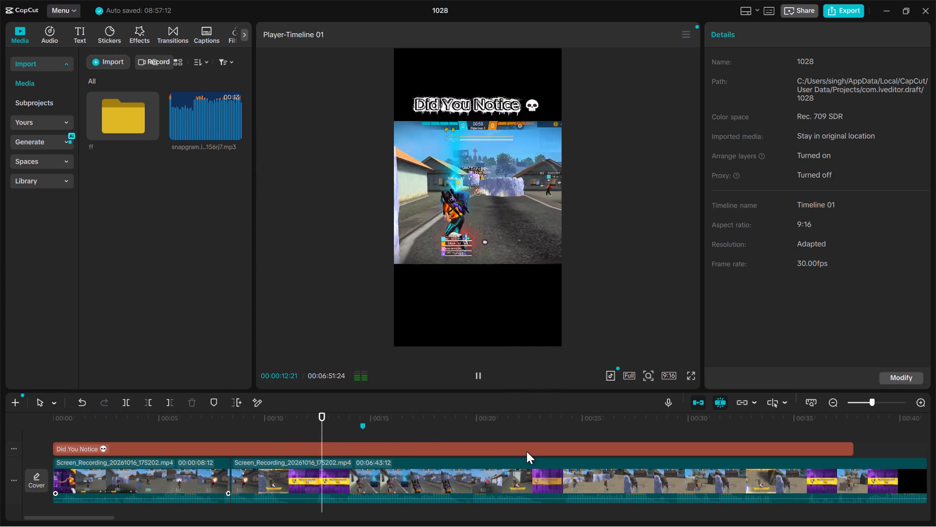
scroll(526, 451, "up", 4, "ctrl")
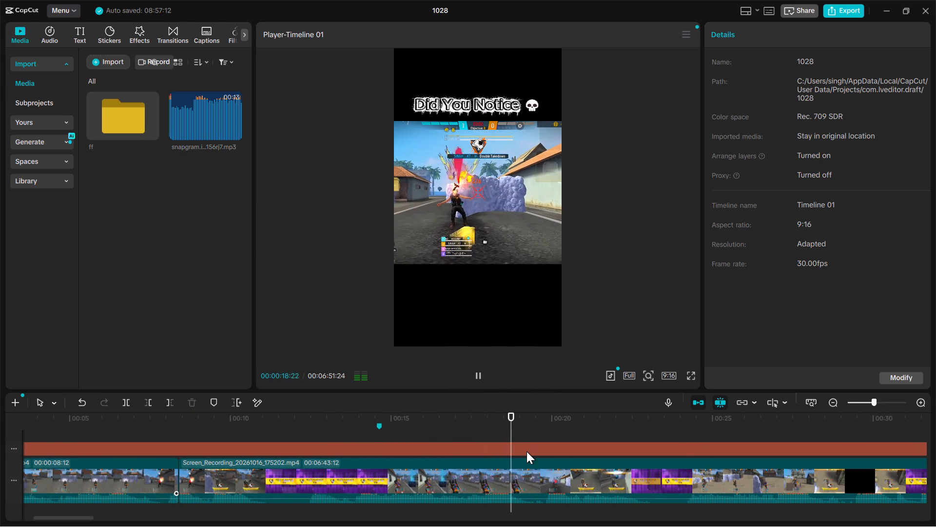
key("b")
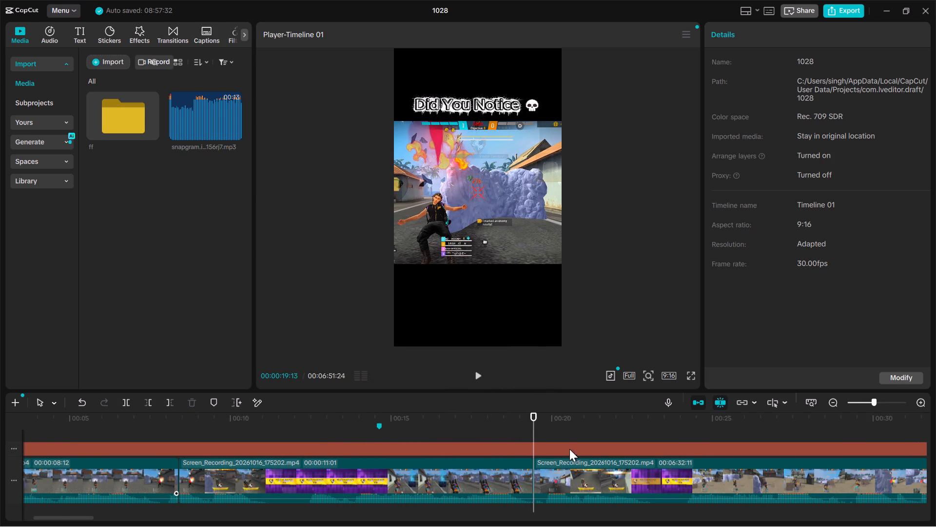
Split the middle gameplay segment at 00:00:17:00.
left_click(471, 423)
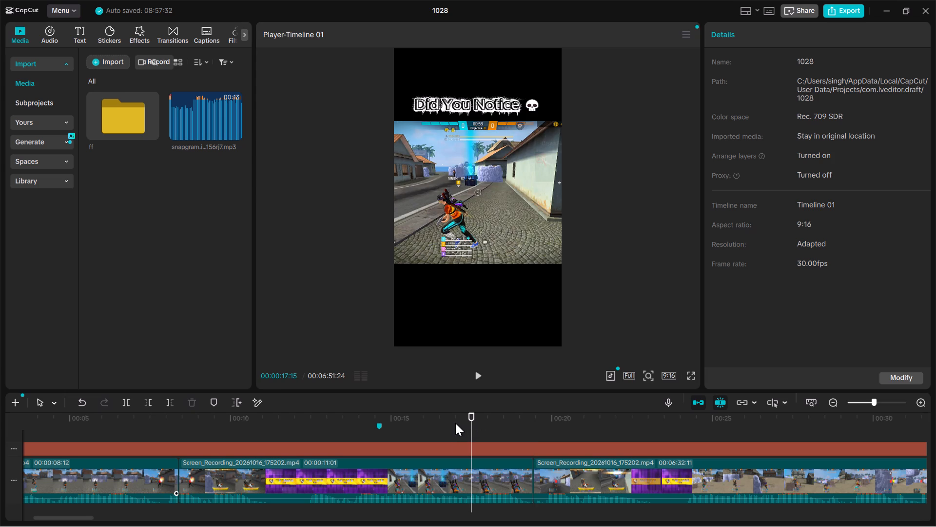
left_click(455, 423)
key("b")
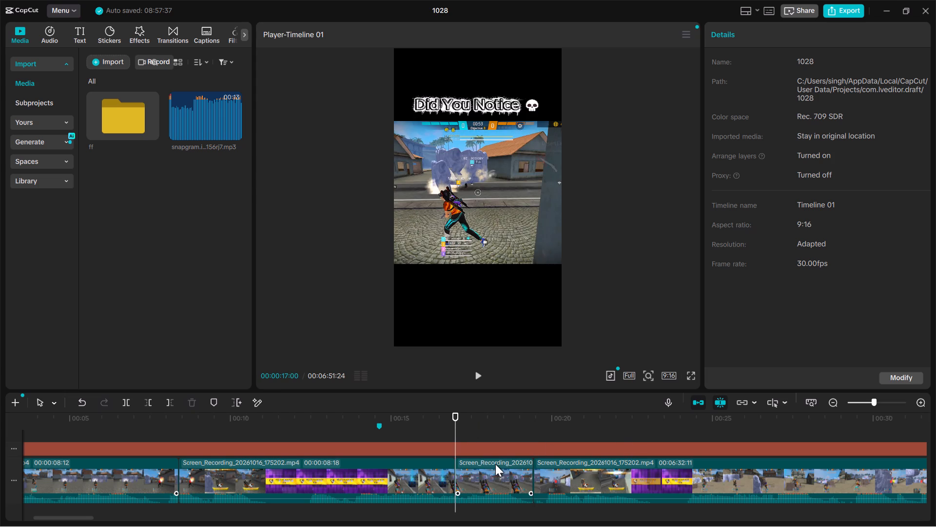
Delete the first three gameplay segments, removing everything before the 00:00:19:13 cut.
left_click(569, 426)
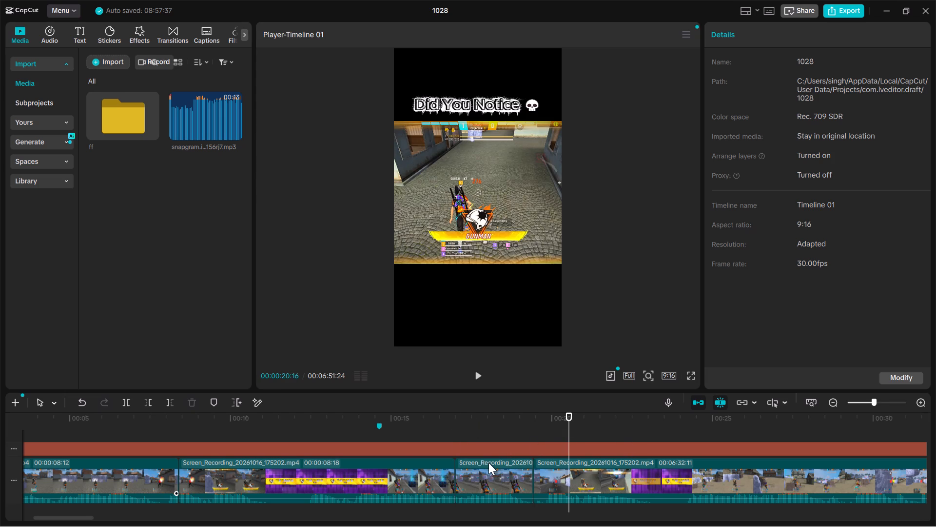
scroll(488, 463, "down", 6, "ctrl")
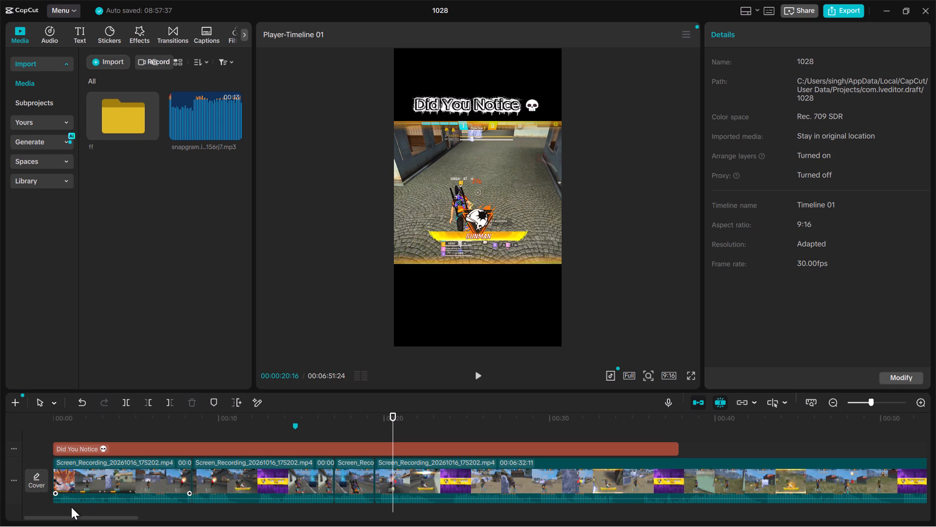
left_click_drag(71, 507, 368, 484)
key("Delete")
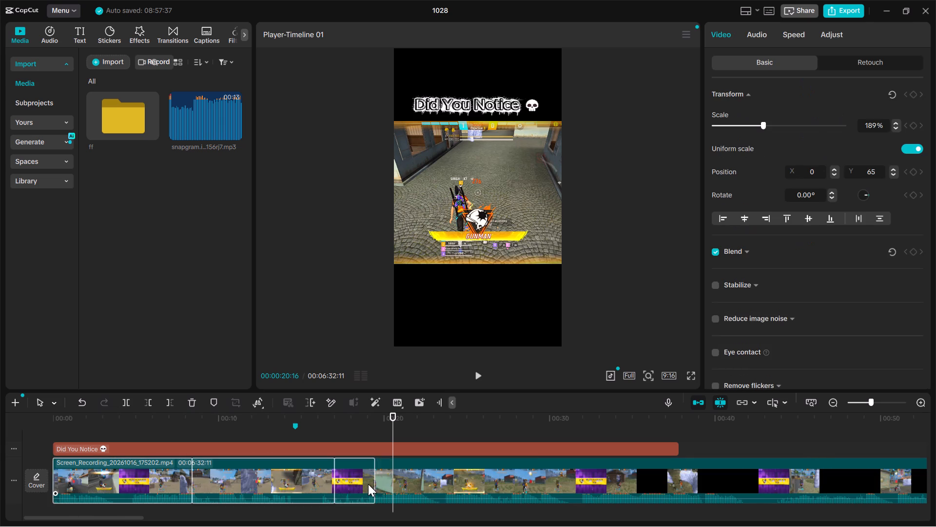
Play the gameplay from the start, locate the end of the unwanted opening, and split the video at 00:00:19:20.
key("Home")
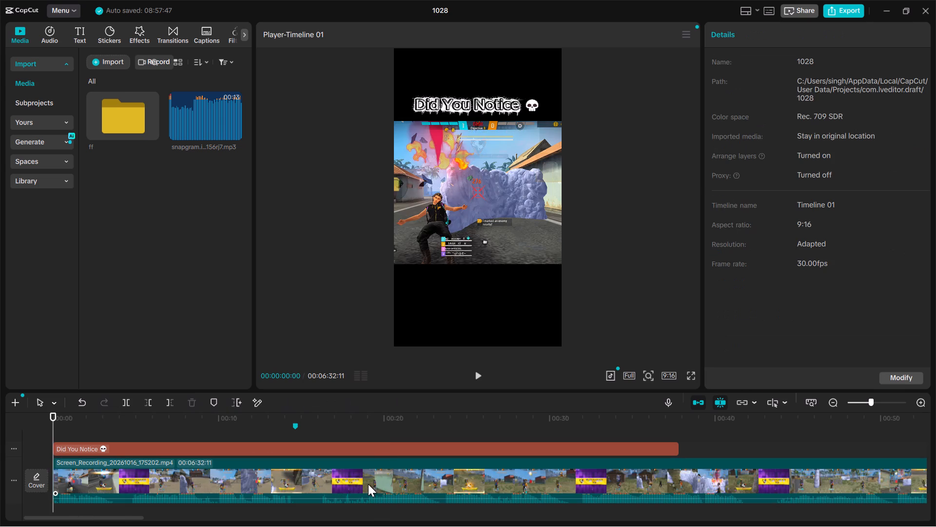
key("space")
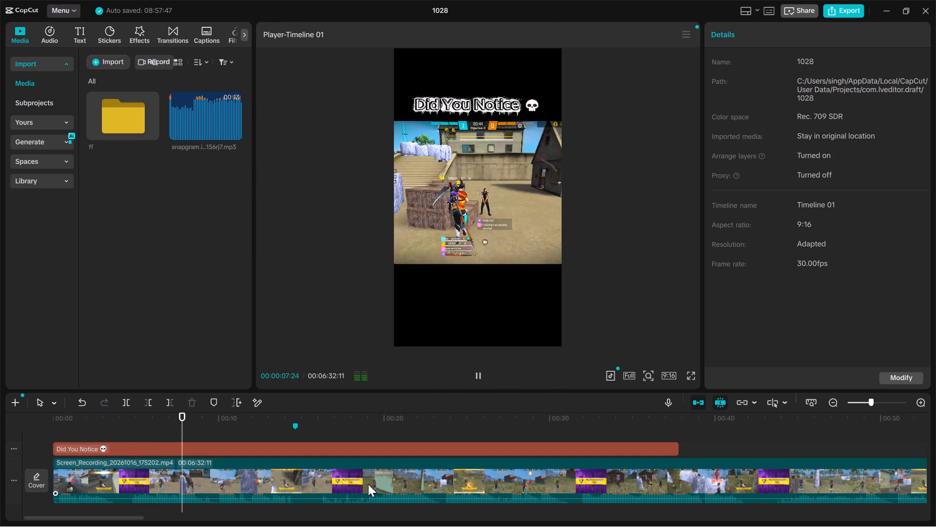
left_click(361, 424)
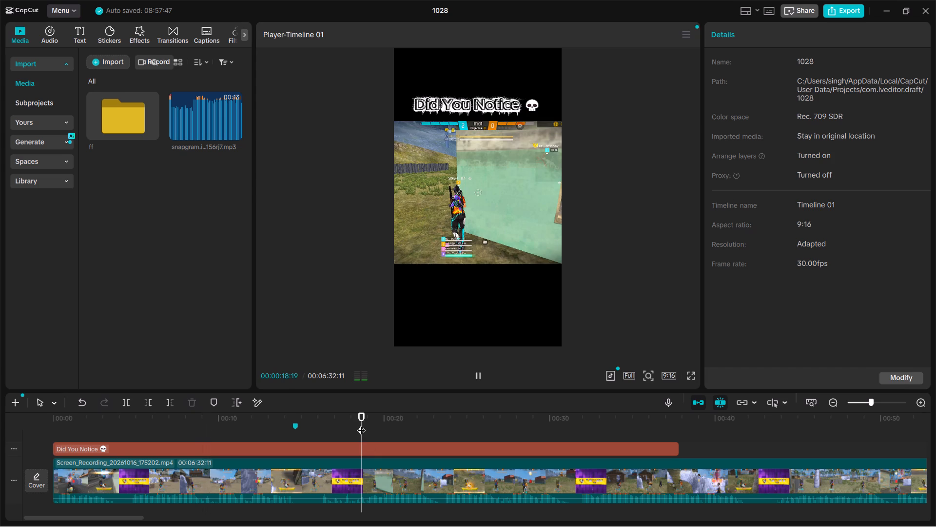
left_click(348, 428)
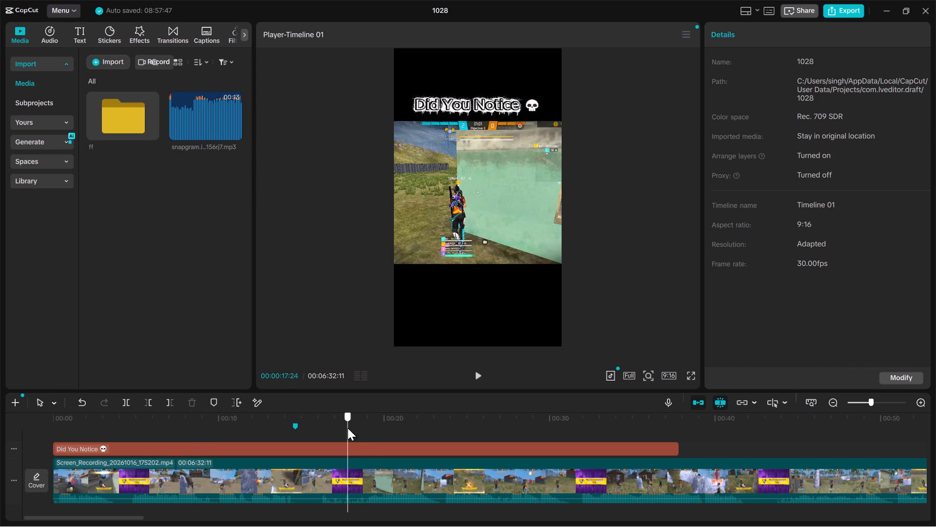
left_click(359, 427)
left_click(373, 434)
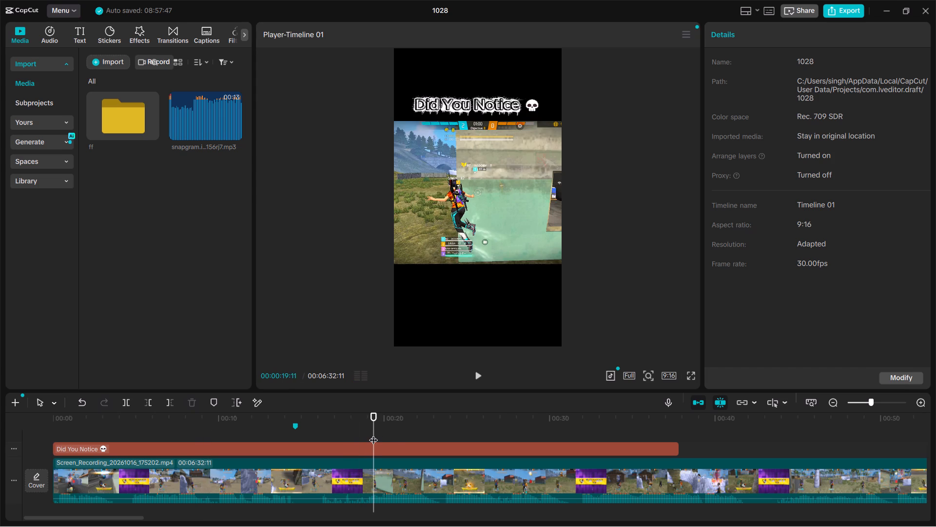
left_click(390, 433)
left_click(379, 431)
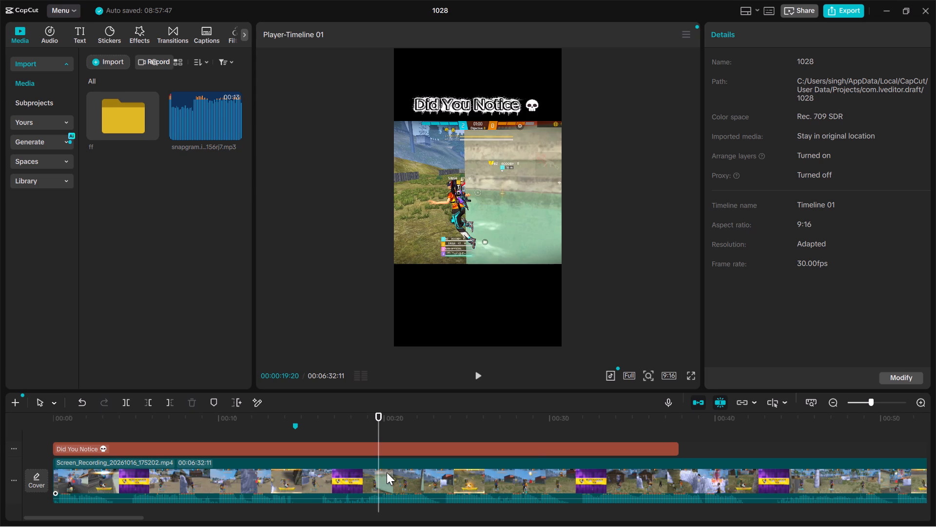
type("b")
Play on and split the remaining gameplay at about 31 seconds, as the MULTI HEADSHOT banner shows, and again at 00:00:40:21.
key("space")
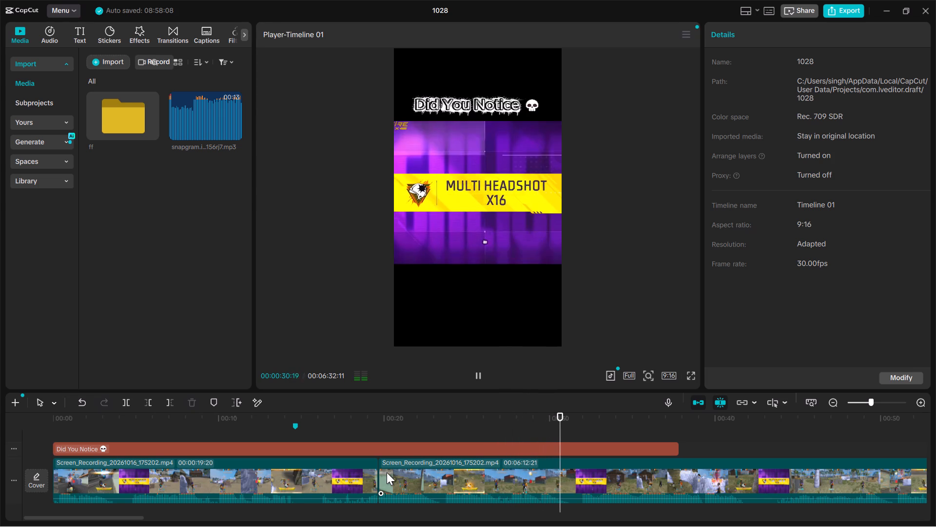
key("b")
key("space")
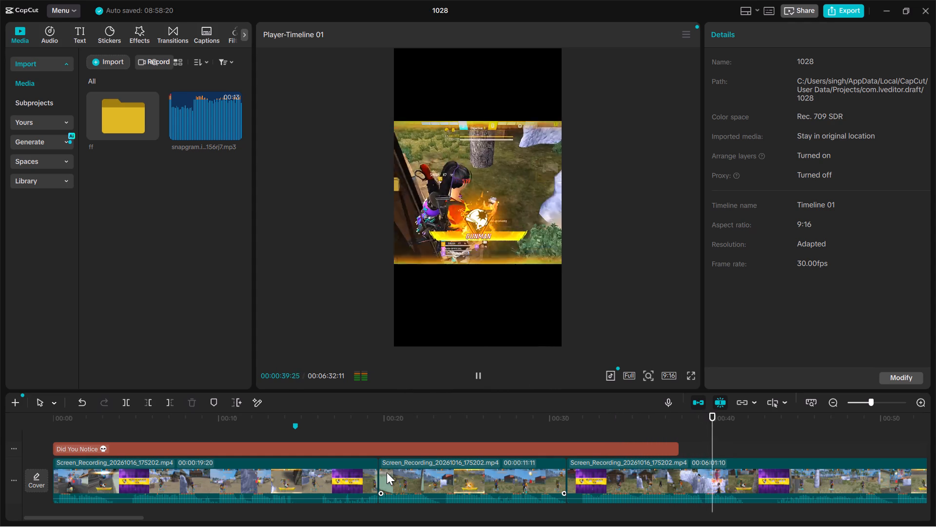
key("space")
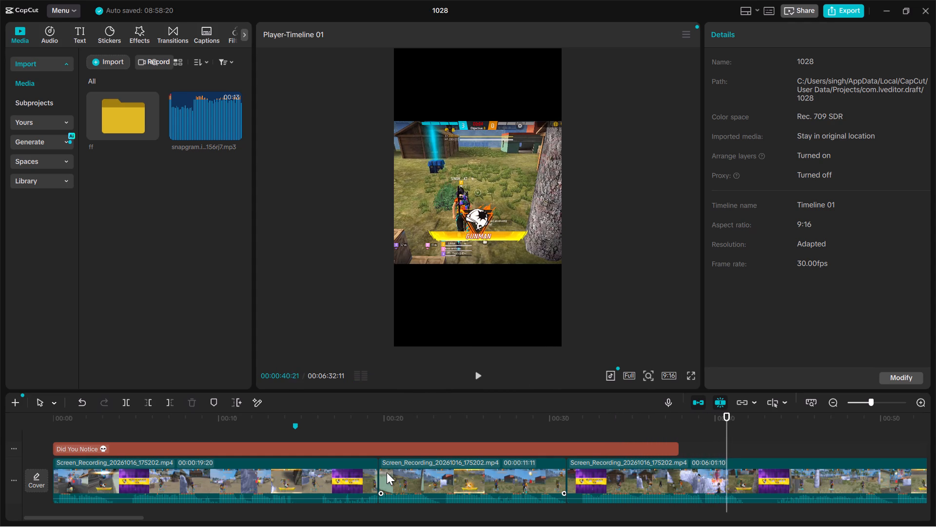
key("b")
Delete the first gameplay segment, removing everything before the 00:00:19:20 cut.
left_click(293, 472)
scroll(293, 472, "right", 1)
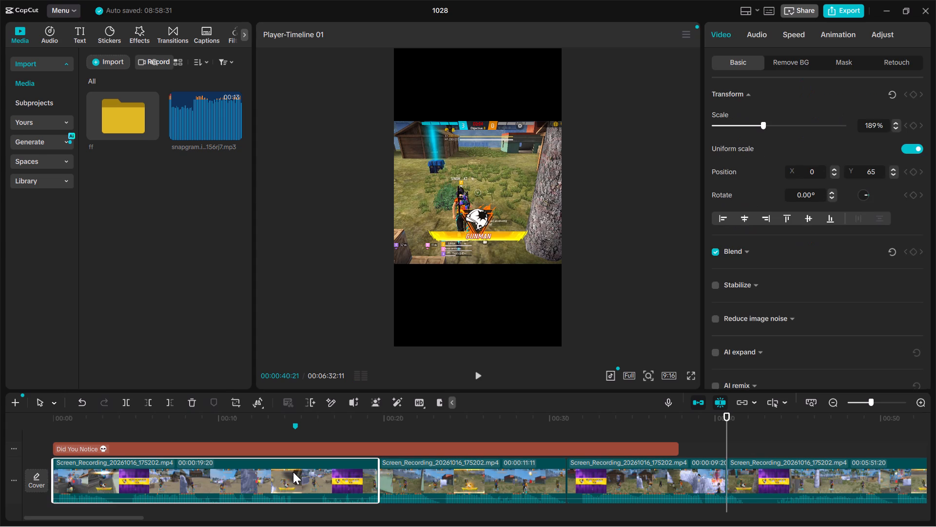
scroll(293, 472, "right", 1)
key("Delete")
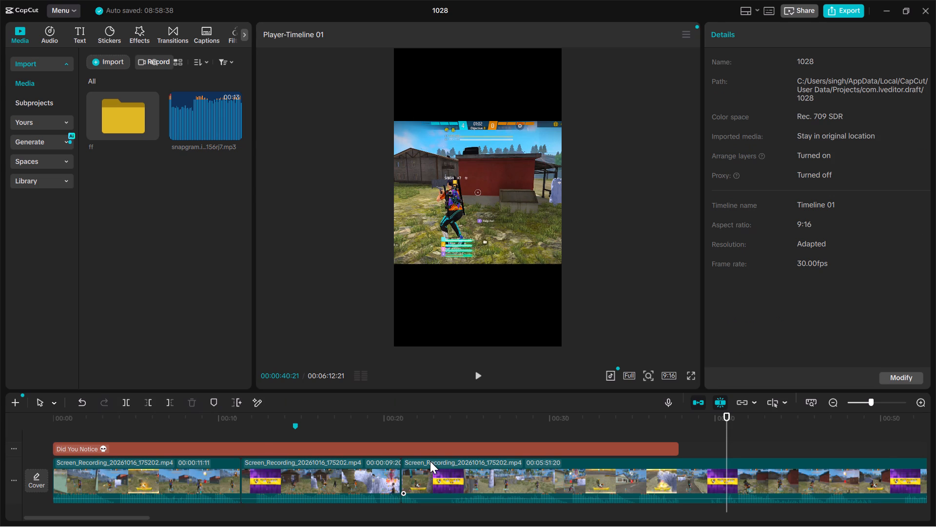
Split the last gameplay segment at 00:00:40:21.
key("b")
Play the gameplay from near the start, step back to the frame before the kill effect, and split the first segment at 00:00:04:05.
scroll(553, 464, "left", 2)
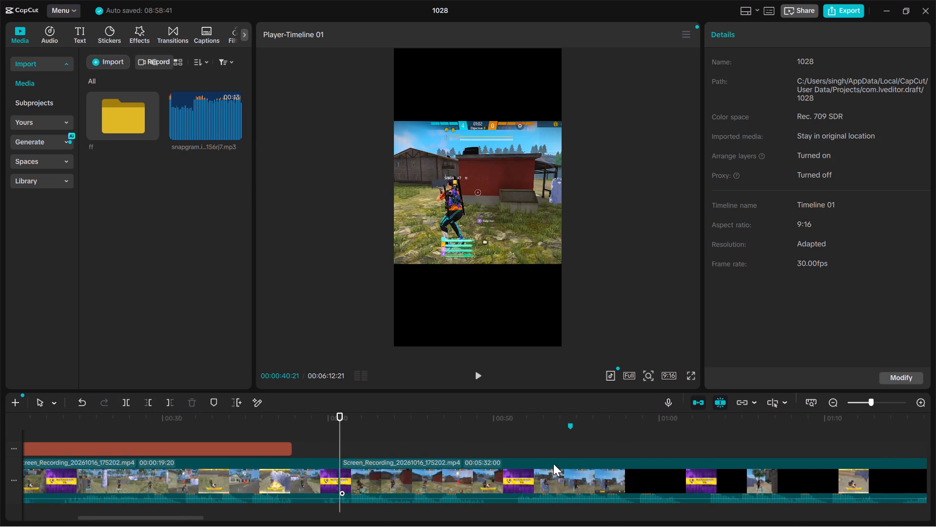
scroll(553, 464, "down", 9, "ctrl")
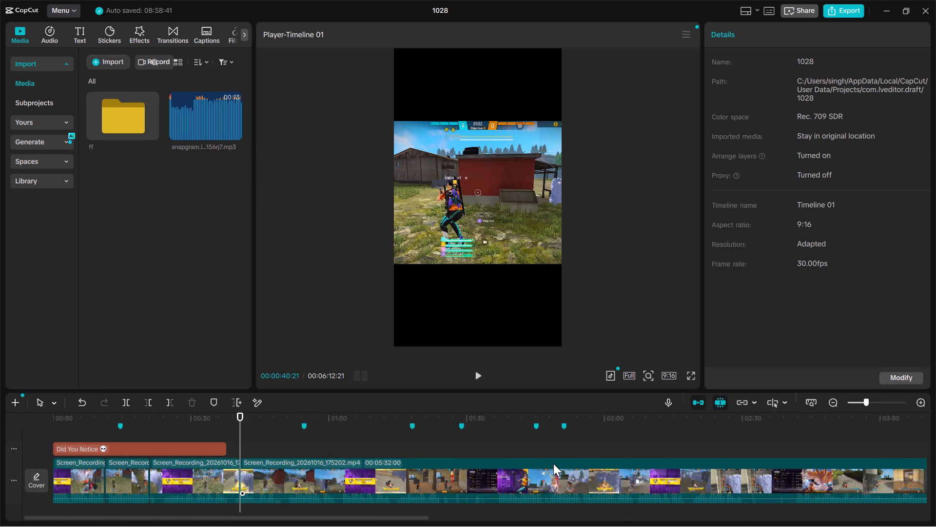
scroll(553, 464, "left", 9)
scroll(553, 464, "right", 6)
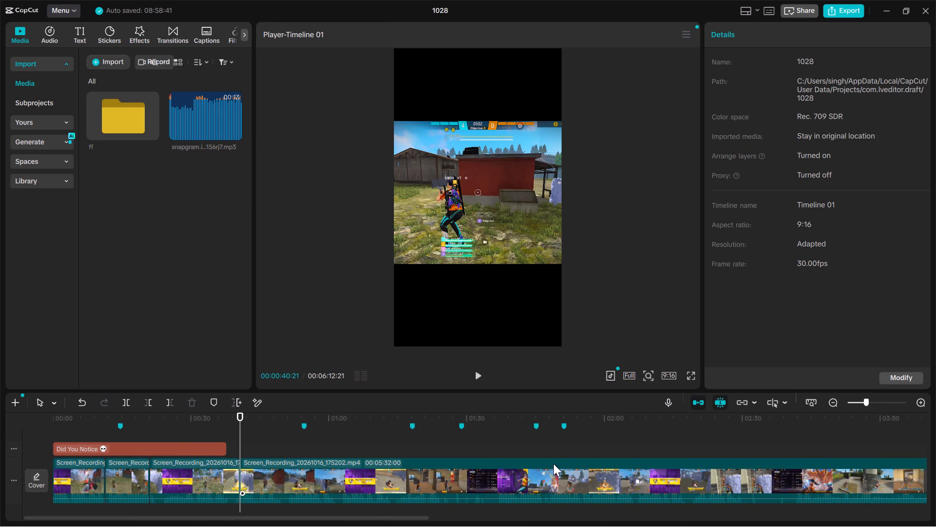
left_click(57, 436)
key("space")
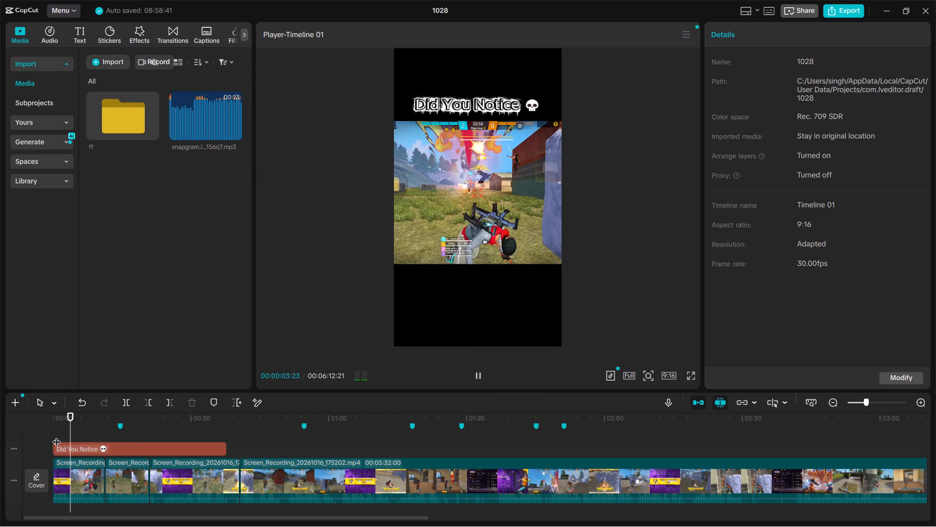
key("space")
key("space")
key("space")
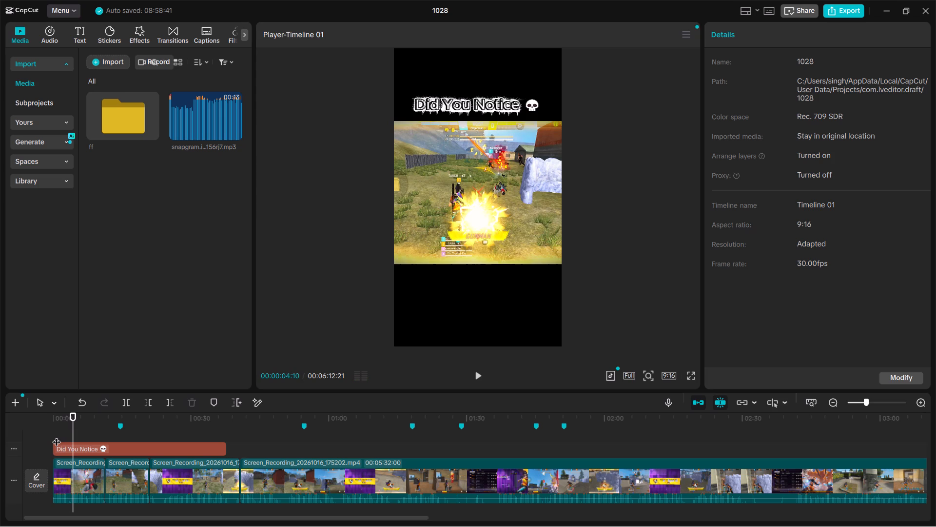
key("Left")
key("Left")
key("Left")
key("Left")
key("Left")
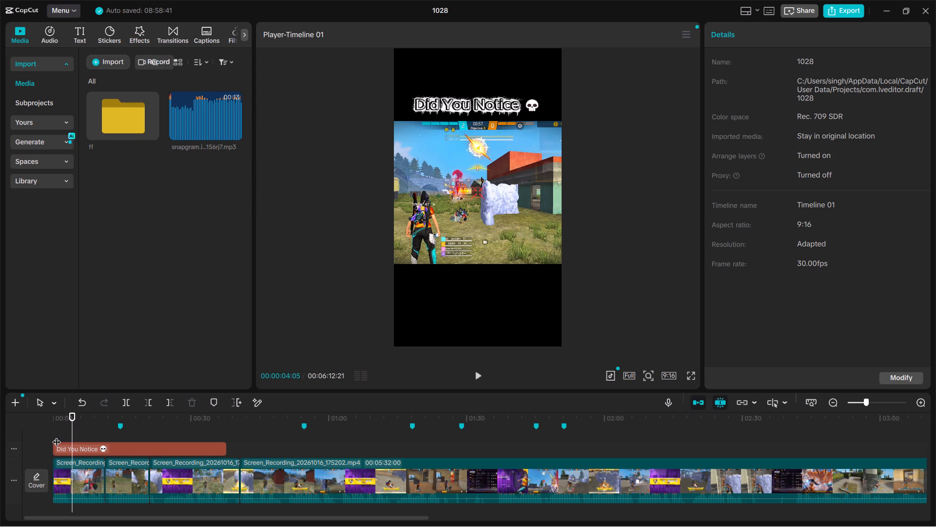
key("b")
Play past the first kill, step back frame by frame before the second kill, and split the gameplay at 00:00:06:02.
key("space")
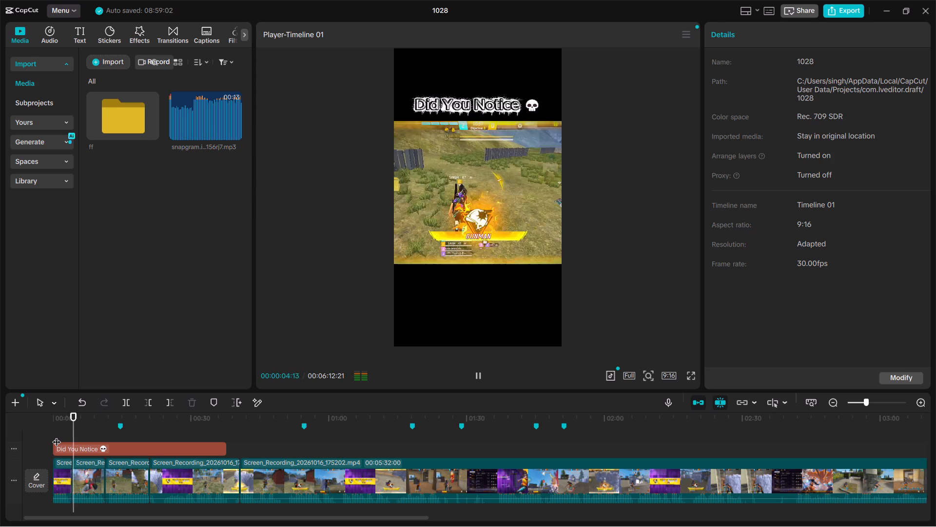
key("space")
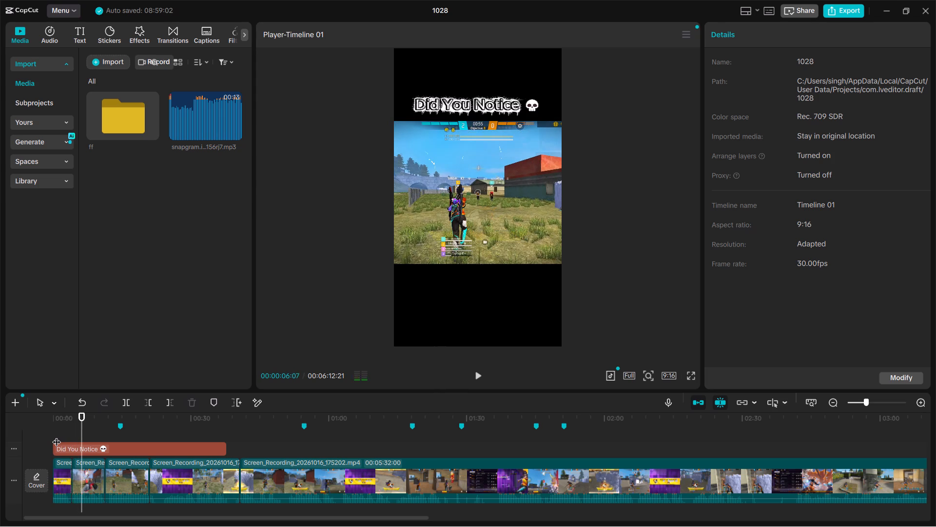
key("space")
key("space")
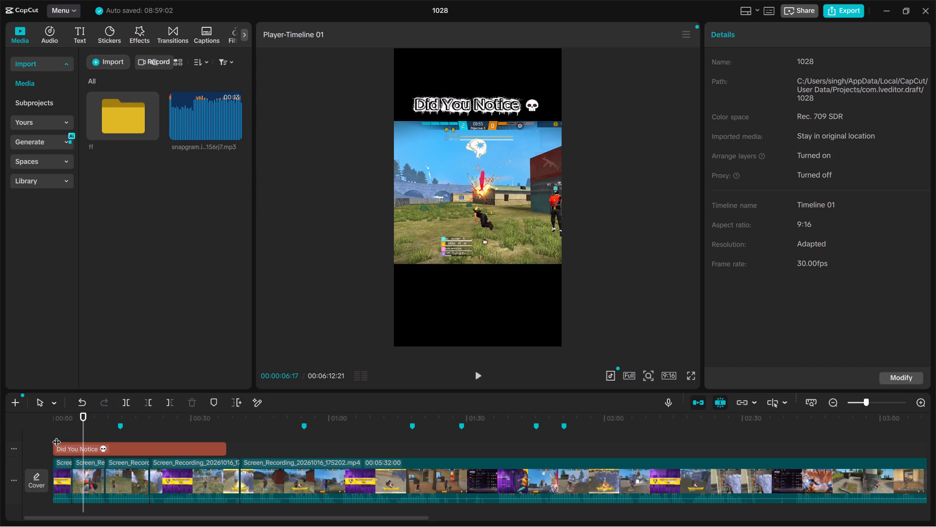
key("Left")
key("Left")
key("Left")
key("Left")
key("Left")
key("Left")
key("Left")
key("Left")
key("Left")
key("Left")
key("Left")
key("Left")
key("Left")
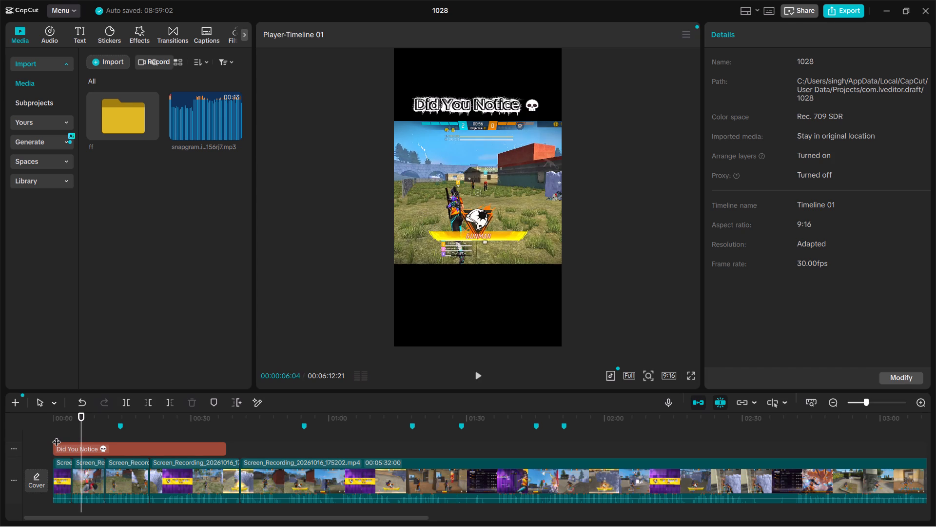
key("Left")
key("Left")
key("b")
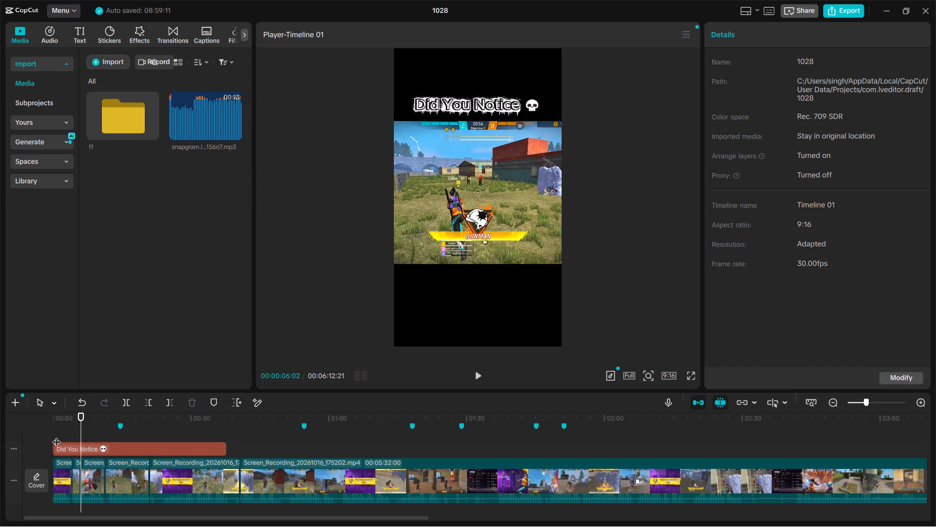
Delete the short gameplay segment between the 00:00:04:05 and 00:00:06:02 cuts.
scroll(73, 486, "up", 7, "ctrl")
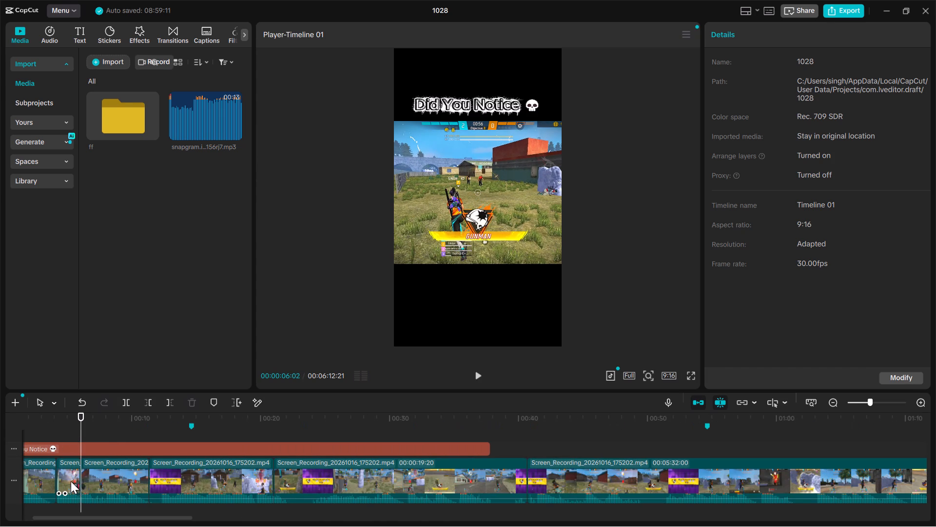
left_click(71, 481)
key("Delete")
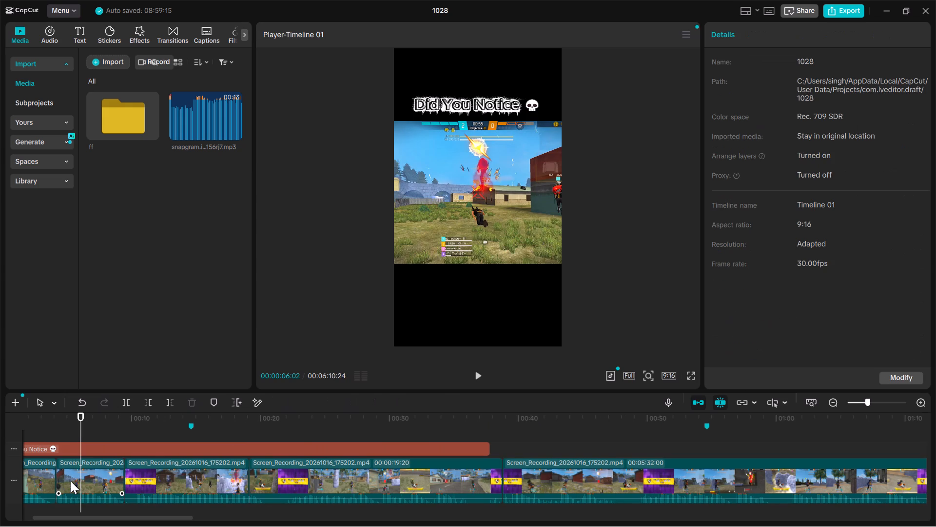
Play the second kill, step back to the frame before its kill effect, and split the second gameplay segment at 00:00:06:09.
key("space")
key("space")
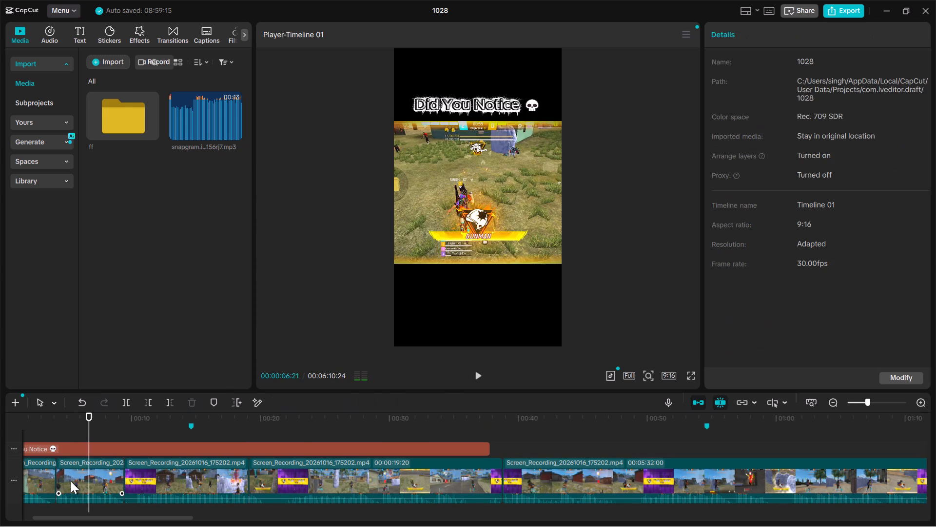
key("Left")
key("Left")
key("Left")
key("Left")
key("Left")
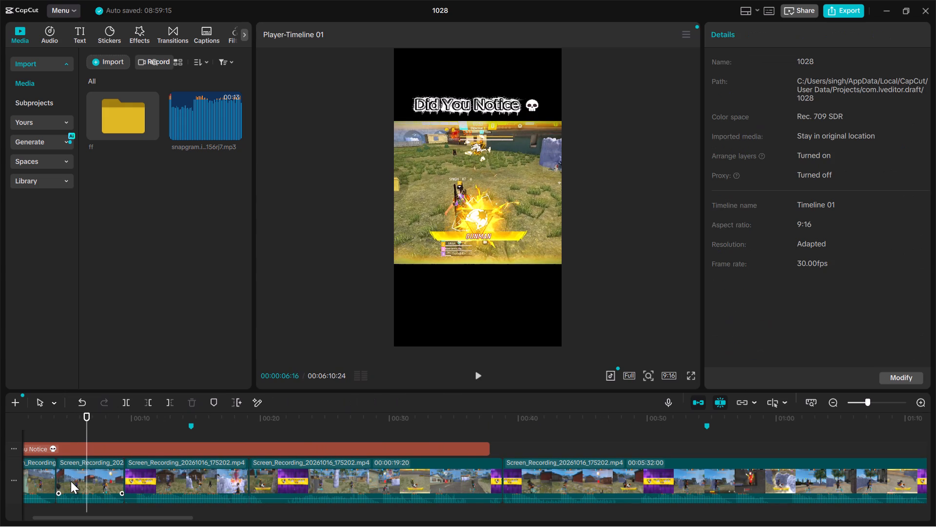
key("Left")
key("Left")
key("Left")
key("Left")
key("Left")
key("Left")
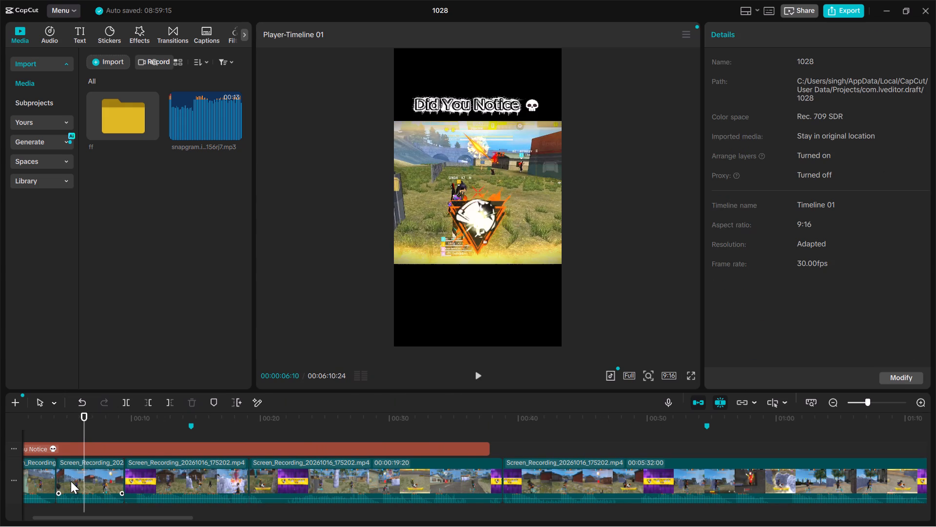
key("Left")
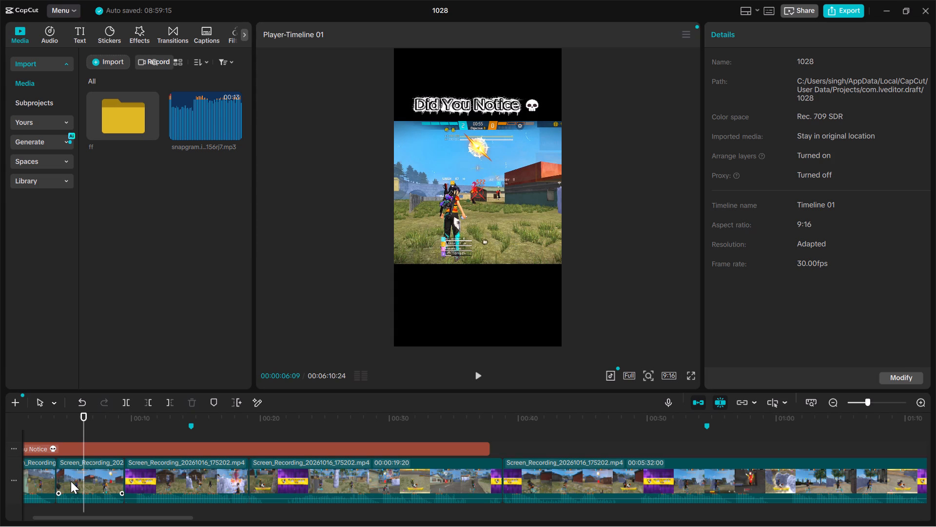
key("b")
Review and delete the leftover gameplay segment between the 00:00:06:09 cut and the MULTI HEADSHOT banner segment.
key("space")
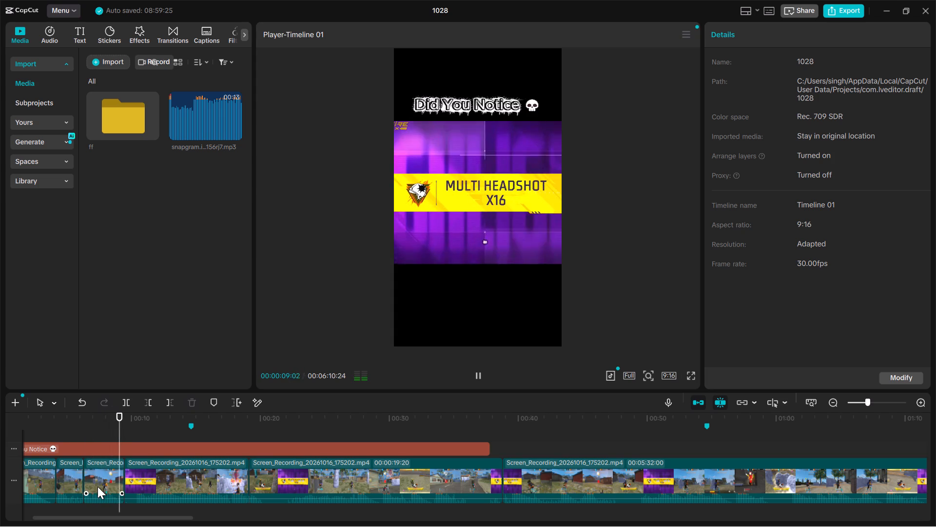
key("space")
left_click(100, 486)
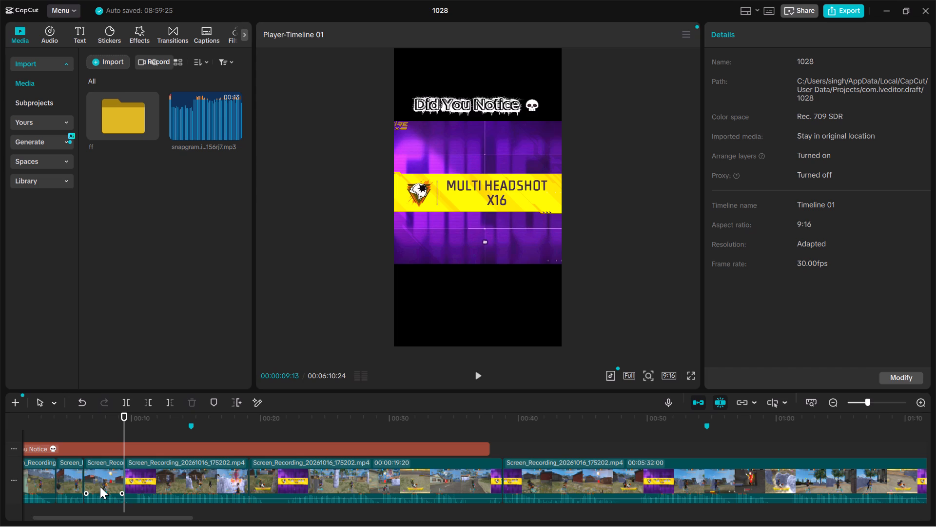
key("Delete")
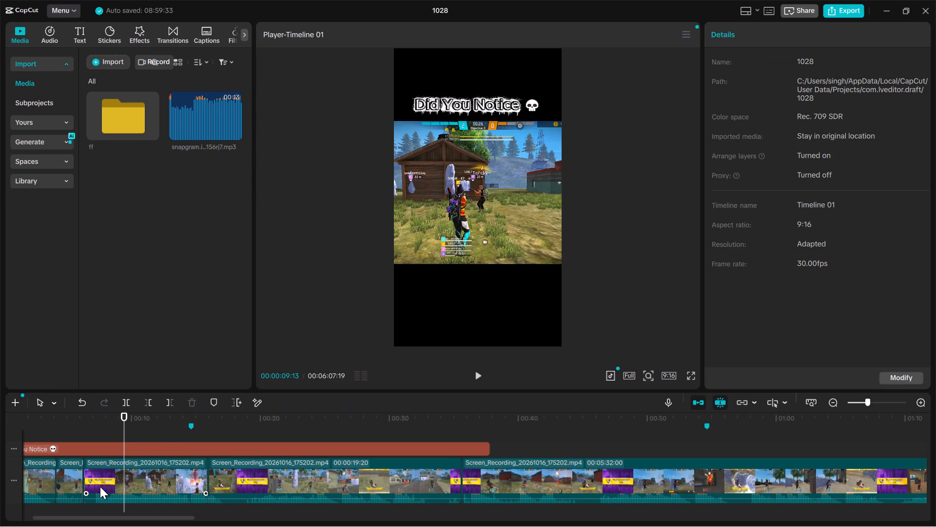
Split the gameplay segment that starts with the MULTI HEADSHOT banner at 00:00:11:17.
left_click(152, 433)
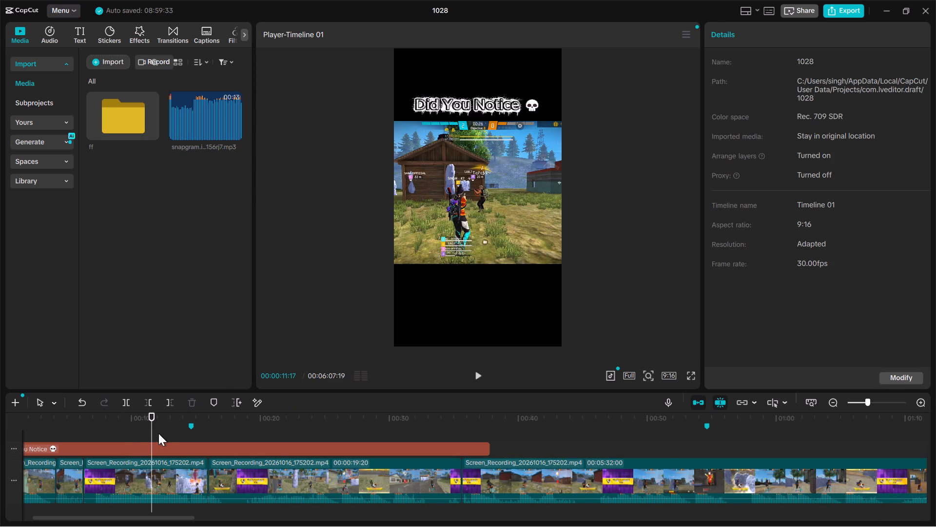
key("b")
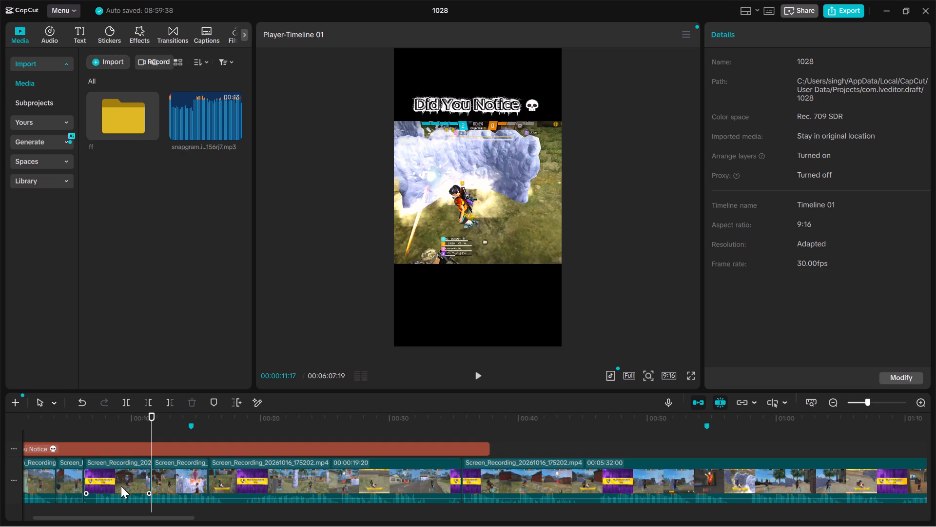
Delete the gameplay segment with the MULTI HEADSHOT banner that ends at the 00:00:11:17 cut.
left_click(121, 486)
key("Delete")
Play the gameplay from the 00:00:06:09 cut through the following segment and split that segment at 00:00:18:14.
key("Down")
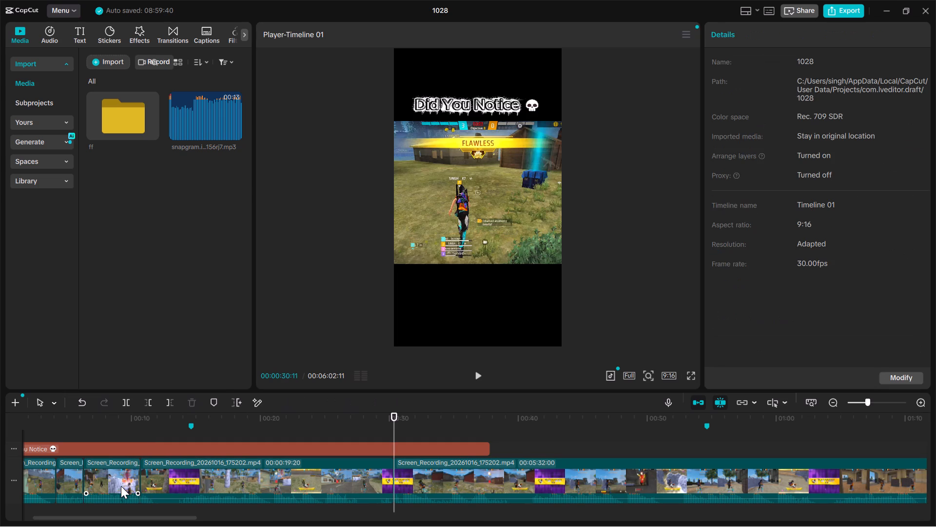
key("Up")
key("Up")
key("space")
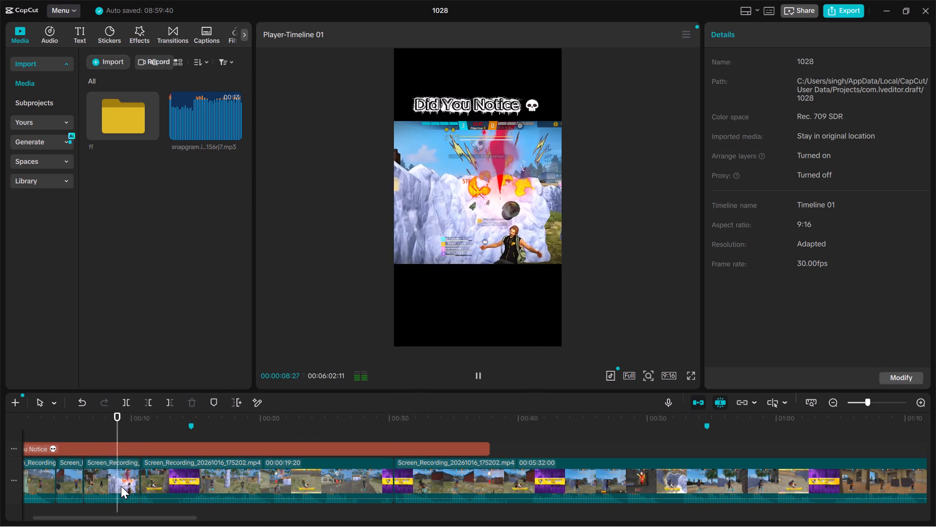
key("space")
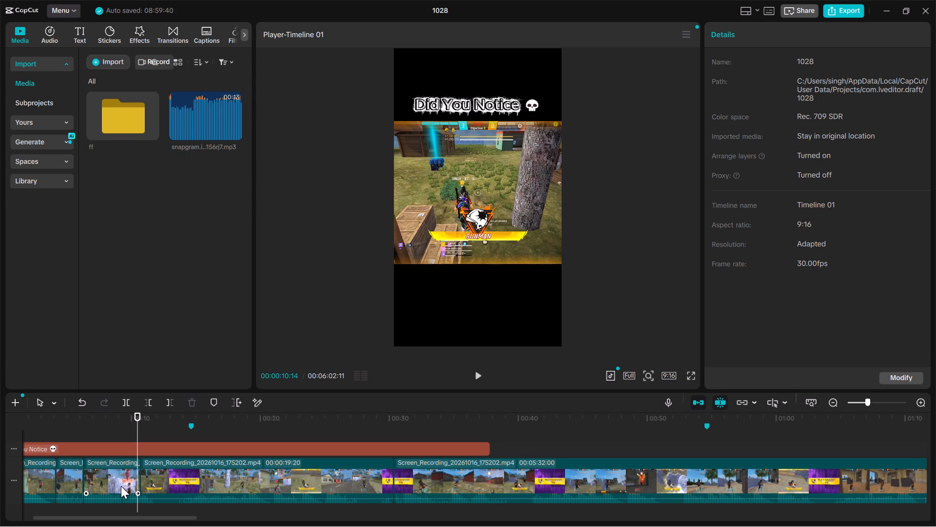
key("space")
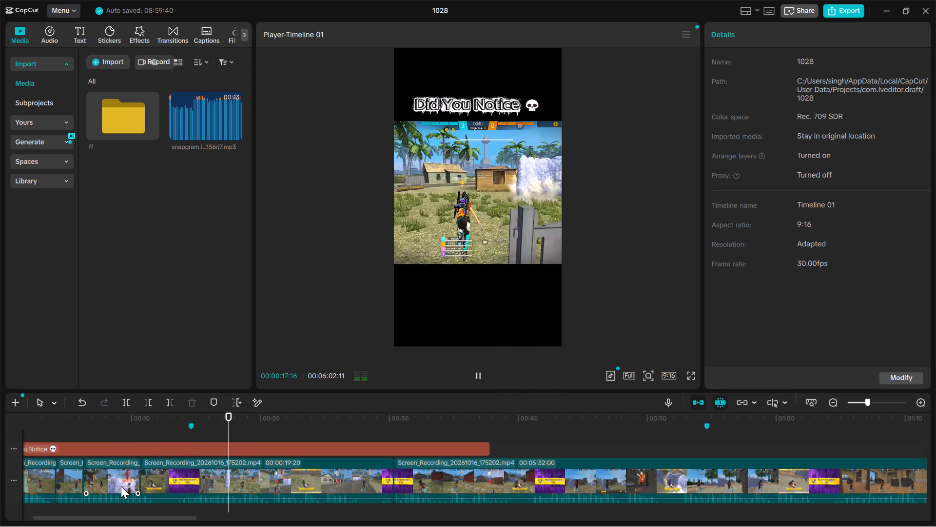
key("space")
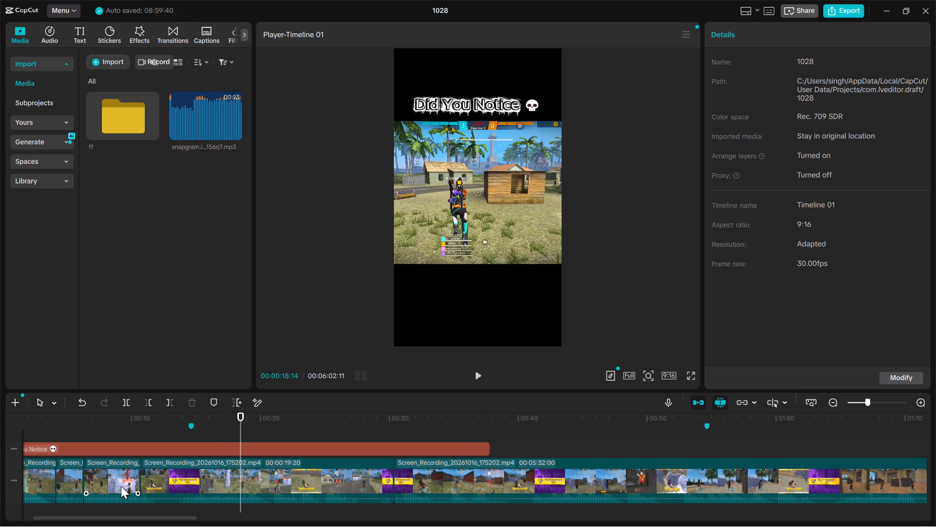
key("b")
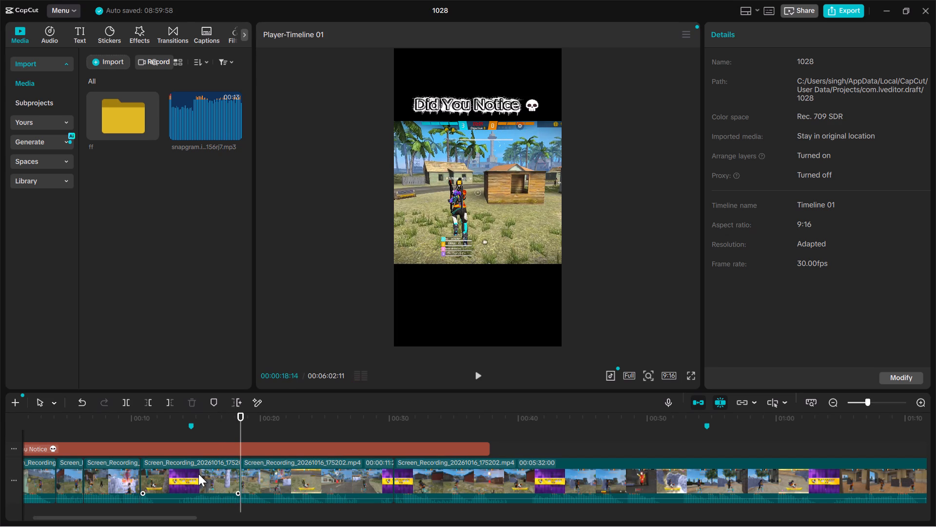
Delete the gameplay segment with the purple banner between the 00:00:10:21 and 00:00:18:14 cuts.
left_click(198, 474)
key("Delete")
Play the gameplay segment from the 00:00:10:21 cut and split it at 00:00:18:13.
key("Up")
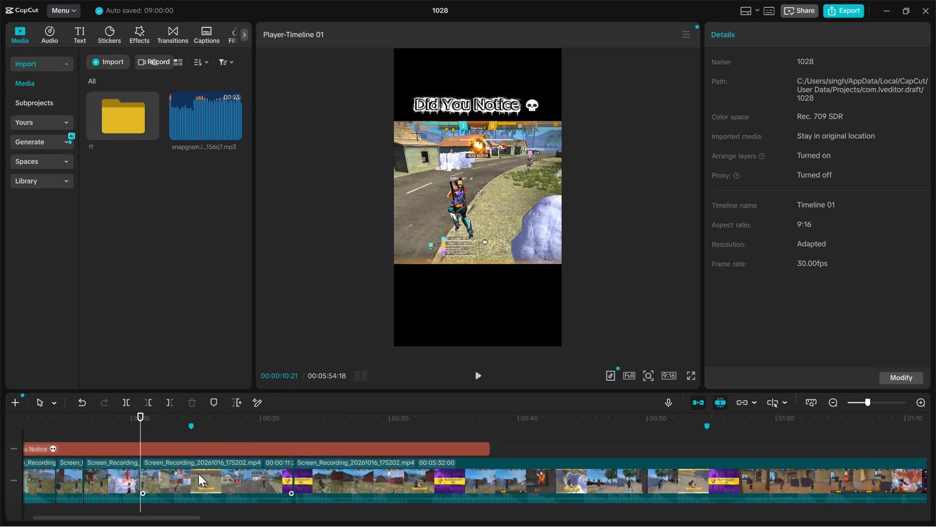
key("space")
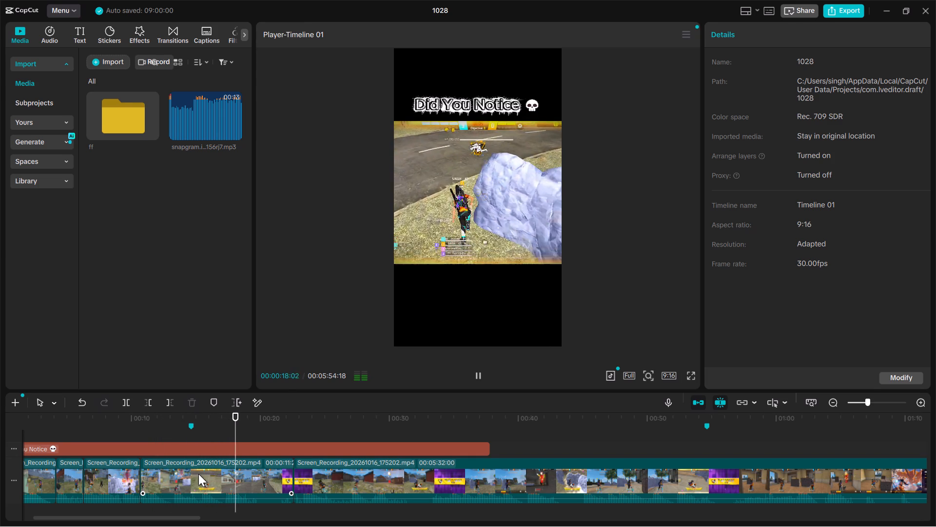
key("space")
key("b")
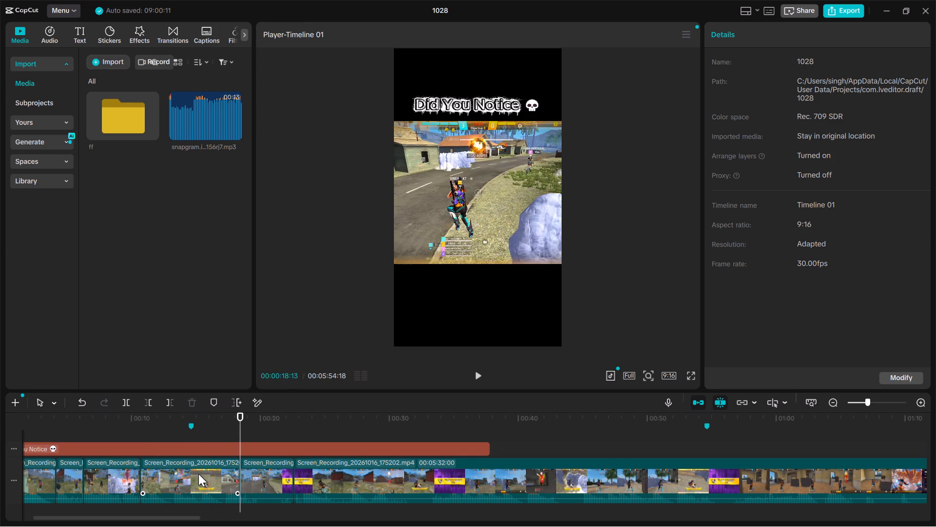
Review and delete the leftover gameplay segment between the 00:00:18:13 cut and the long 00:05:32:00 segment.
key("space")
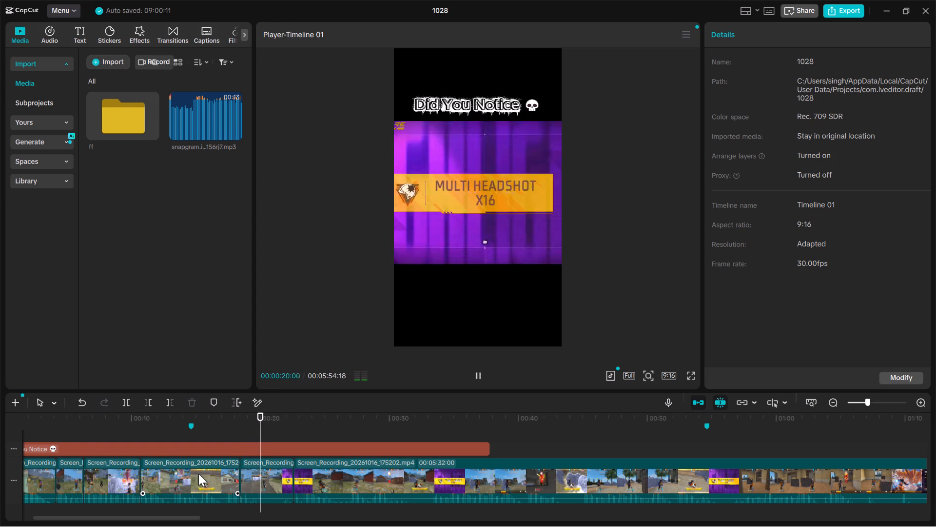
left_click(269, 479)
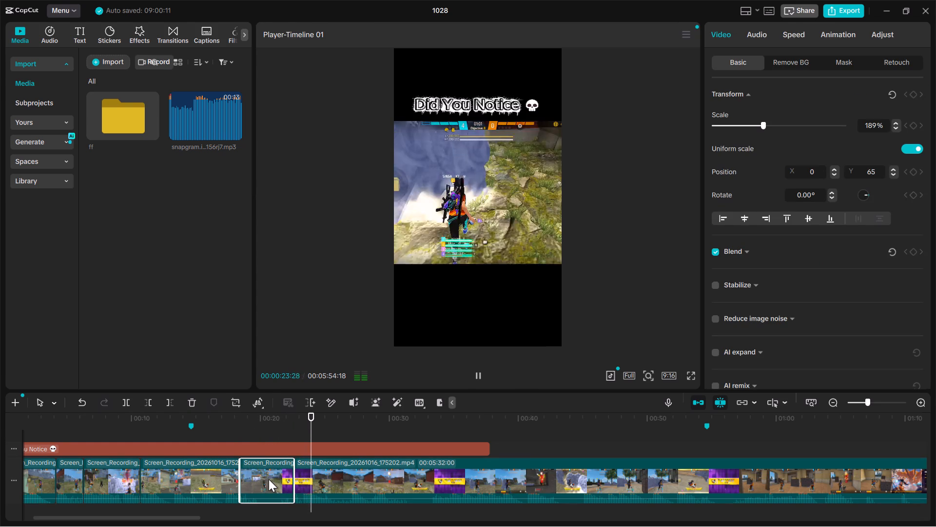
key("Delete")
Play the long remaining gameplay segment from the 00:00:18:13 cut to look for the next kill.
key("Up")
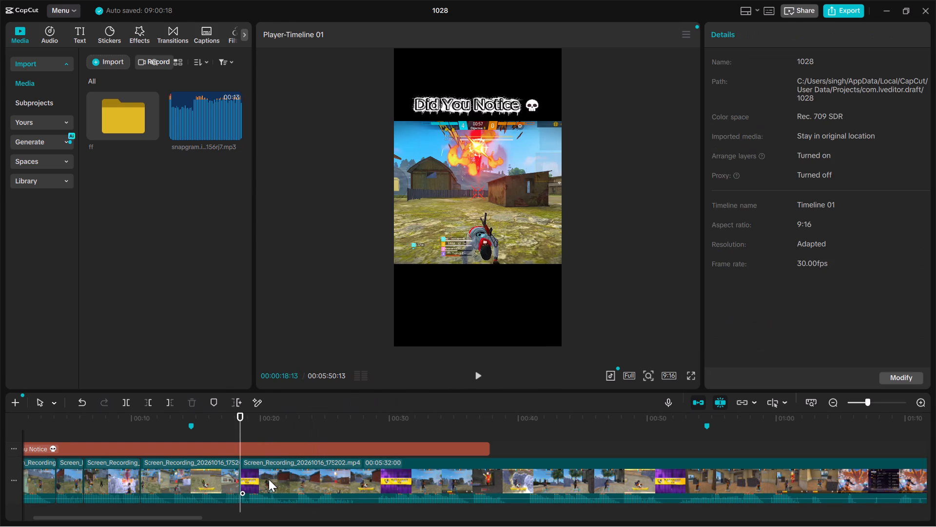
key("space")
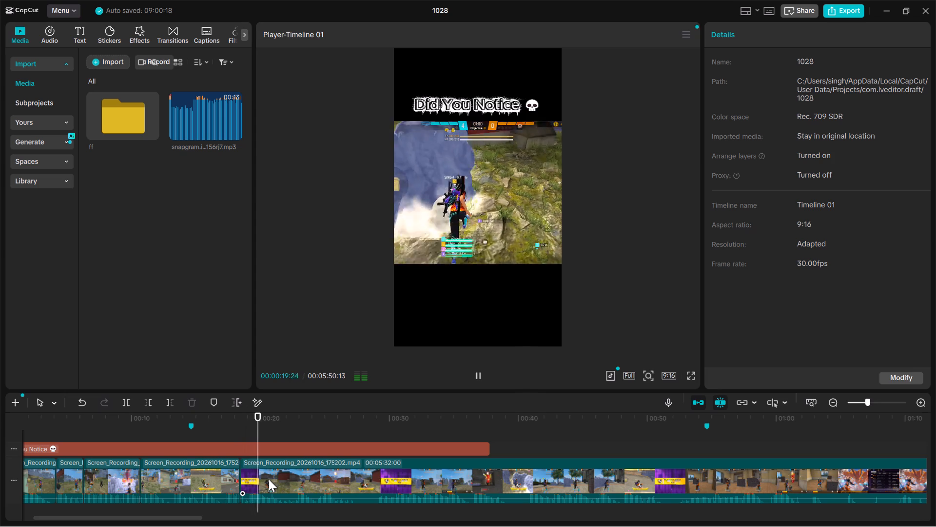
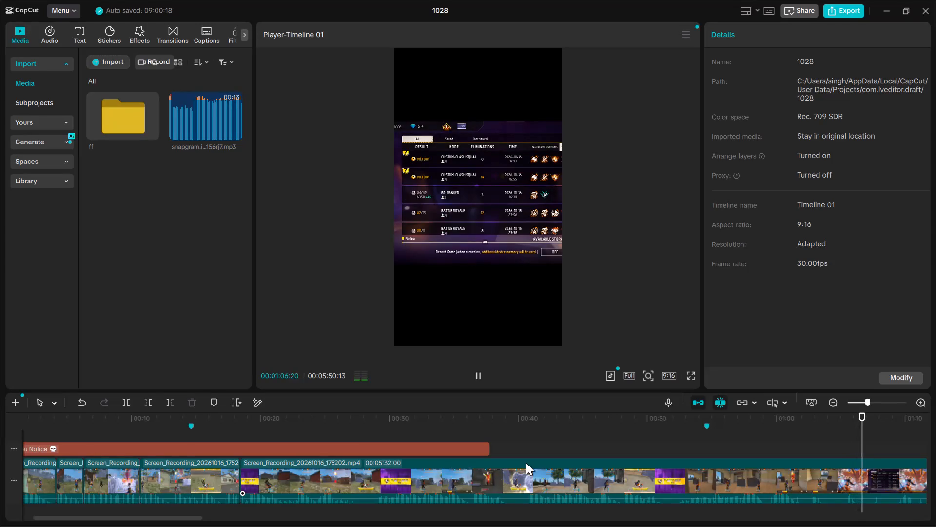
Examine the long remaining gameplay segment further along the timeline, past the one-minute mark, for the next kill.
scroll(526, 463, "down", 4, "ctrl")
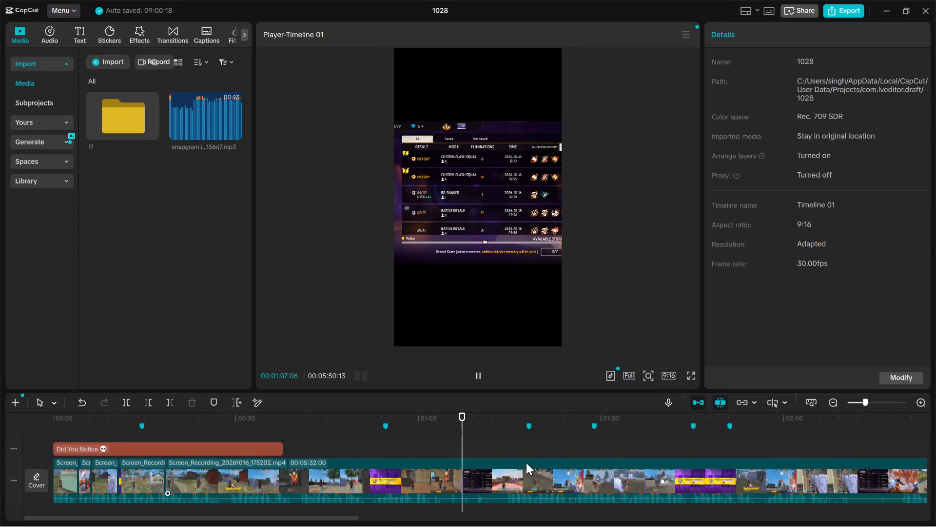
scroll(526, 463, "up", 2)
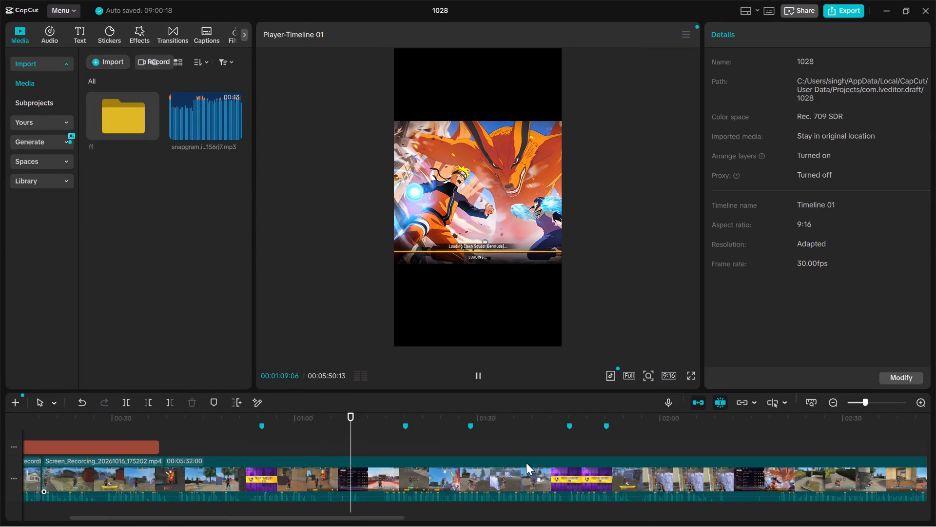
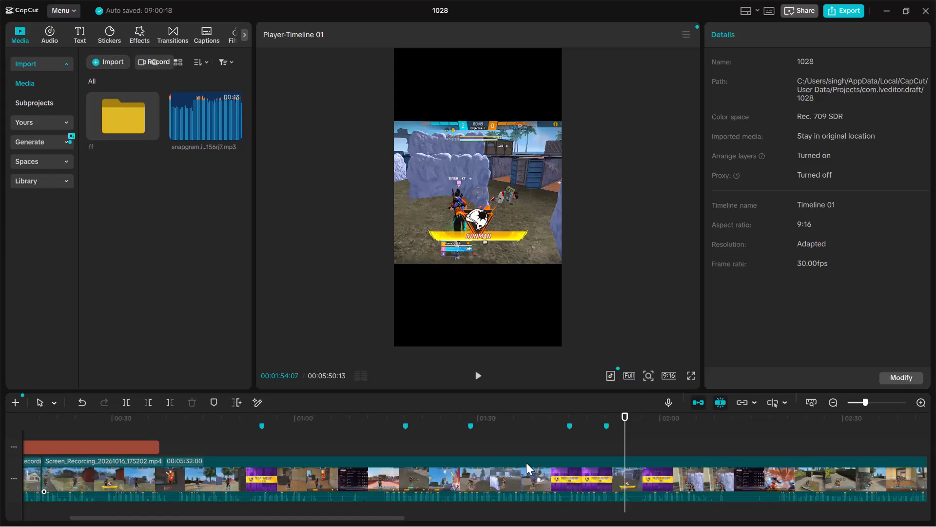
Play the gameplay recording from about 1:54 and pause at about 2:04 to check for the next kill.
key("space")
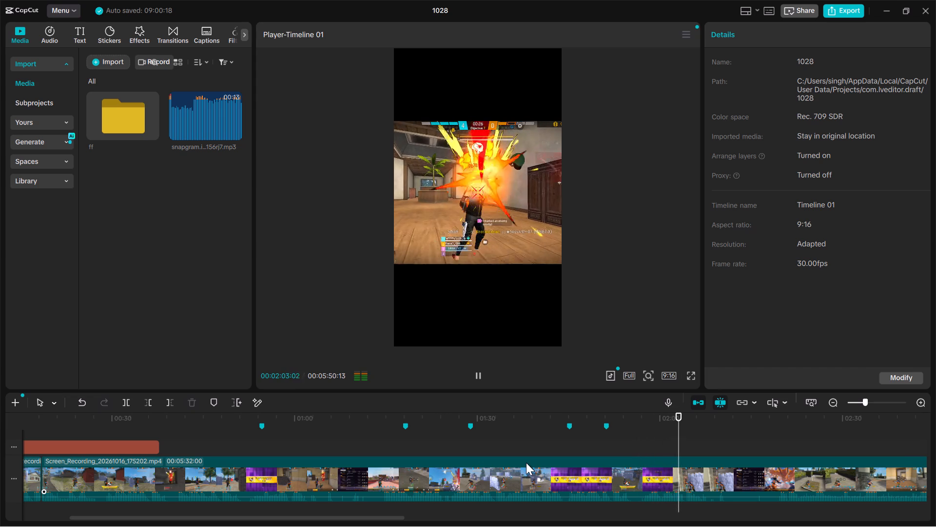
key("space")
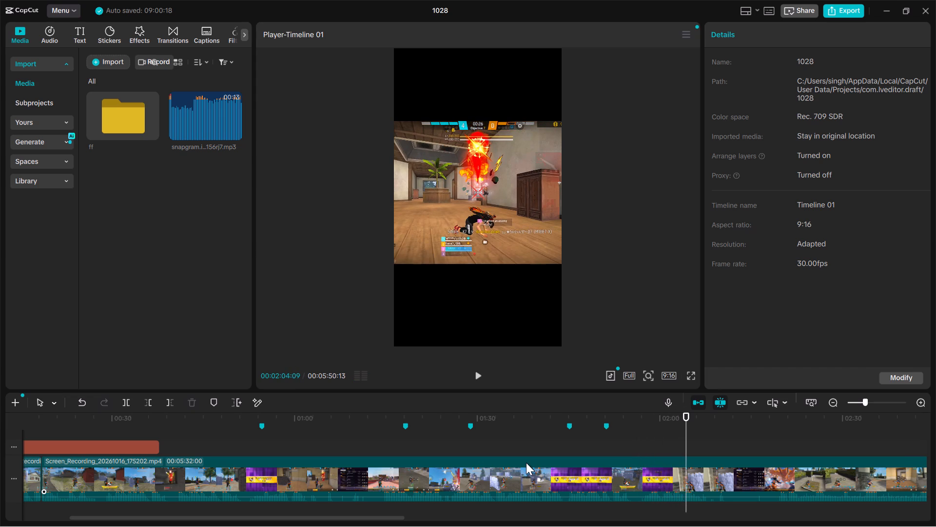
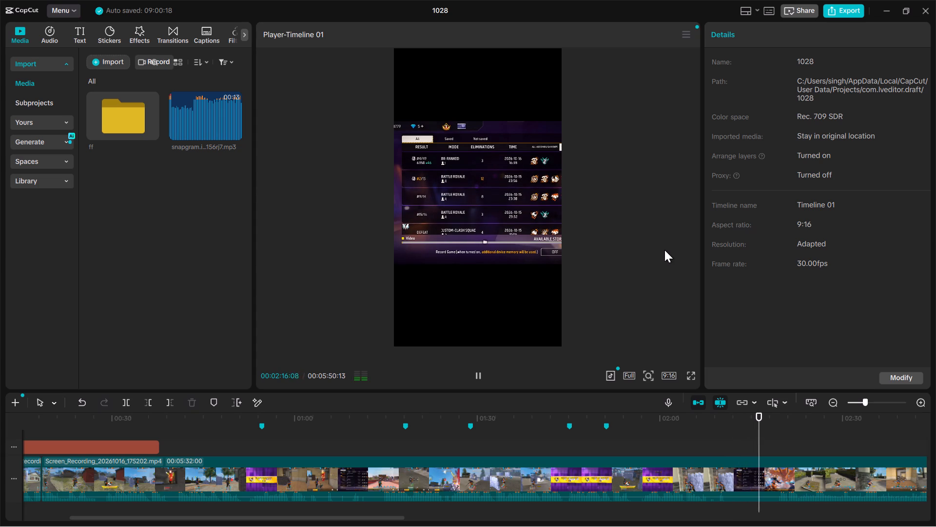
Review the gameplay recording from about 2:16 to about 2:57 and look over its remaining footage for the next kill moment.
scroll(812, 433, "left", 1)
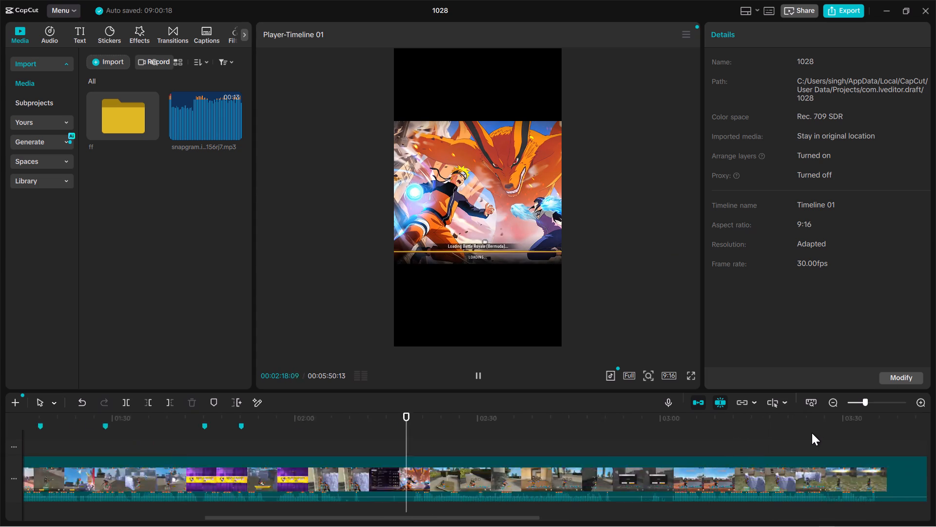
scroll(812, 433, "left", 12)
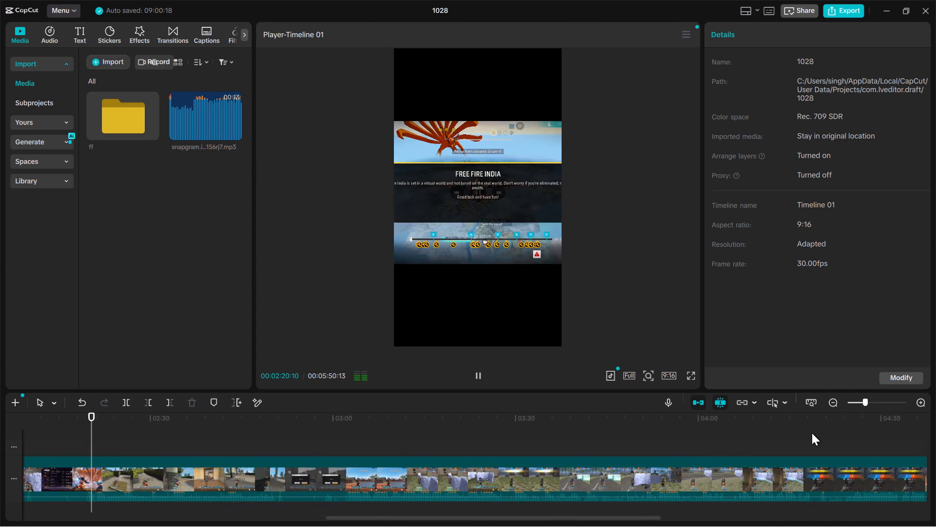
scroll(812, 433, "left", 15)
scroll(812, 433, "left", 6)
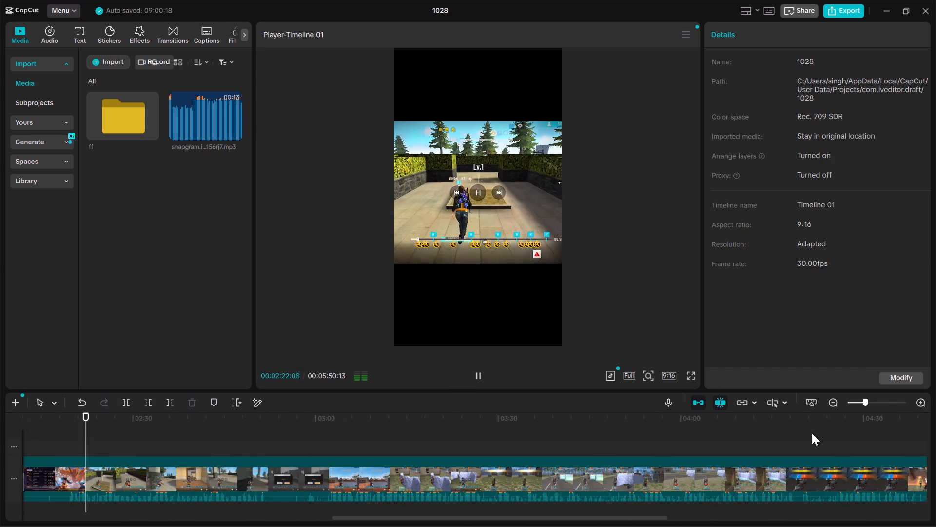
scroll(812, 433, "down", 8, "ctrl")
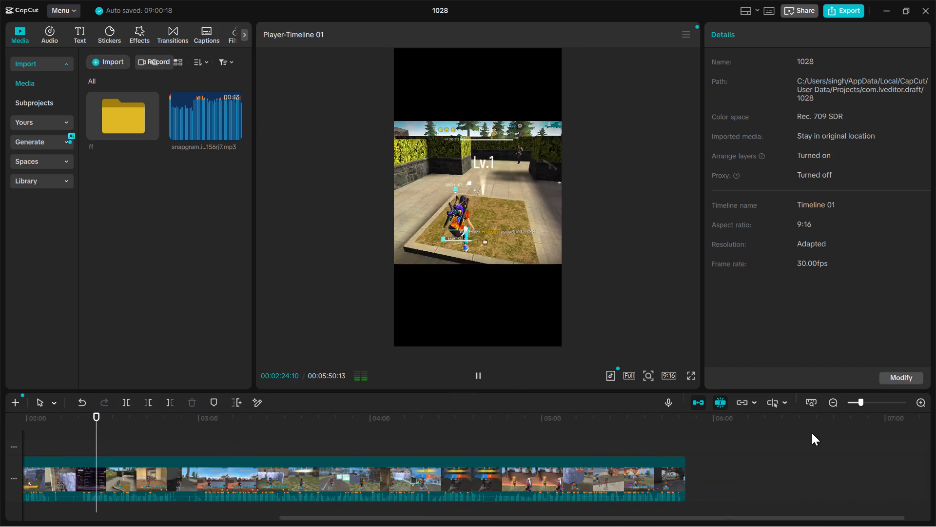
scroll(812, 433, "right", 2)
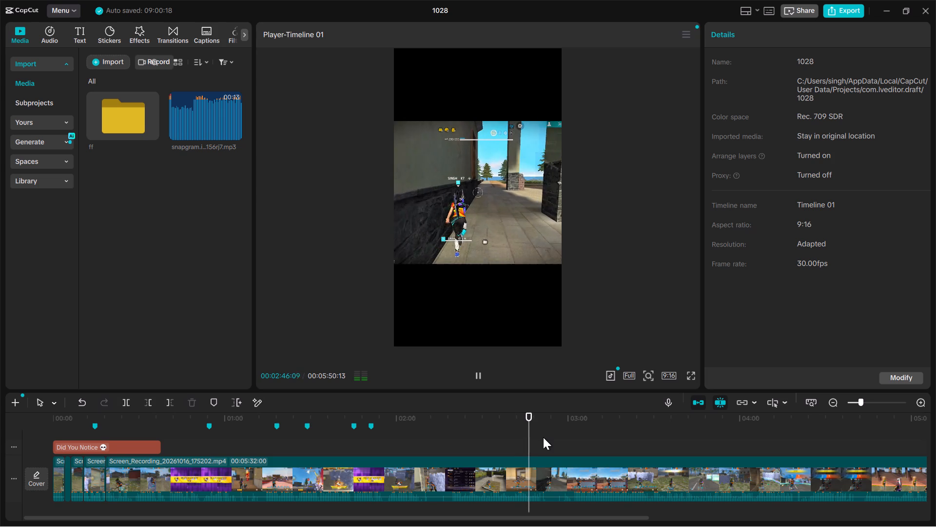
key("Right")
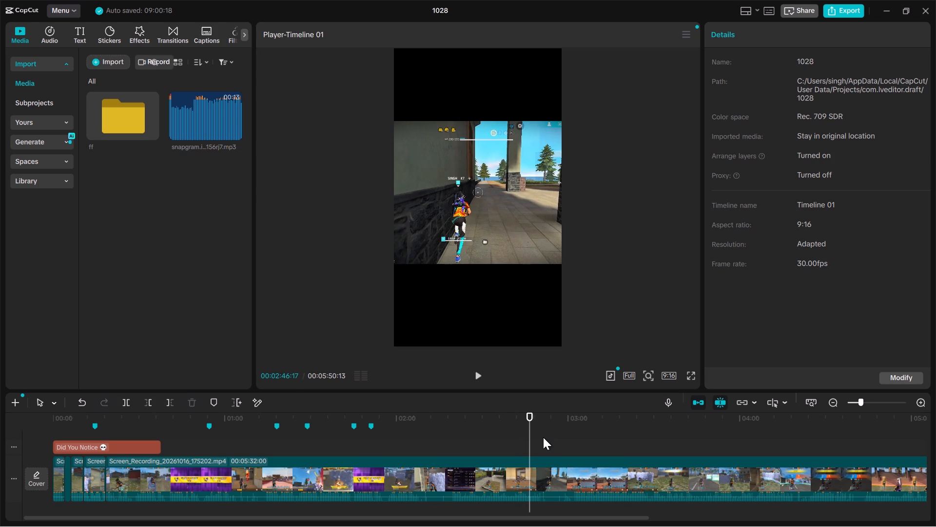
key("space")
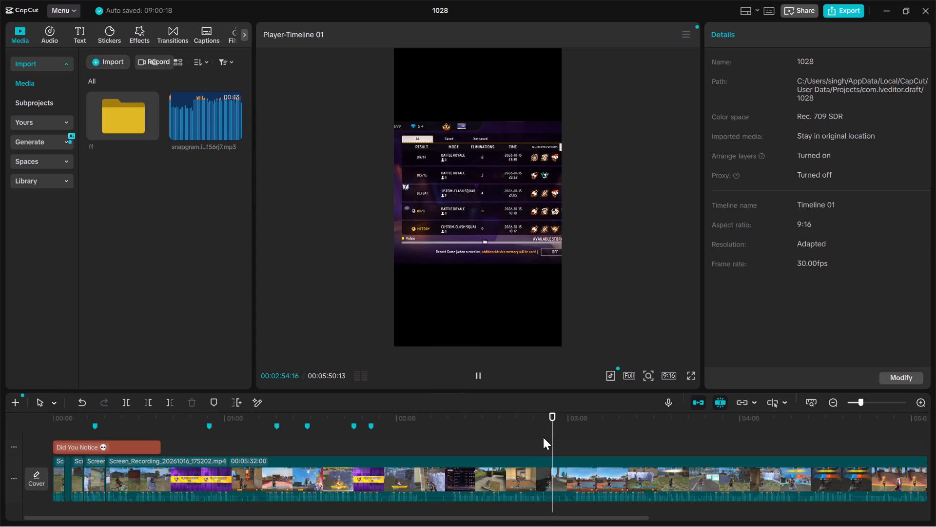
key("space")
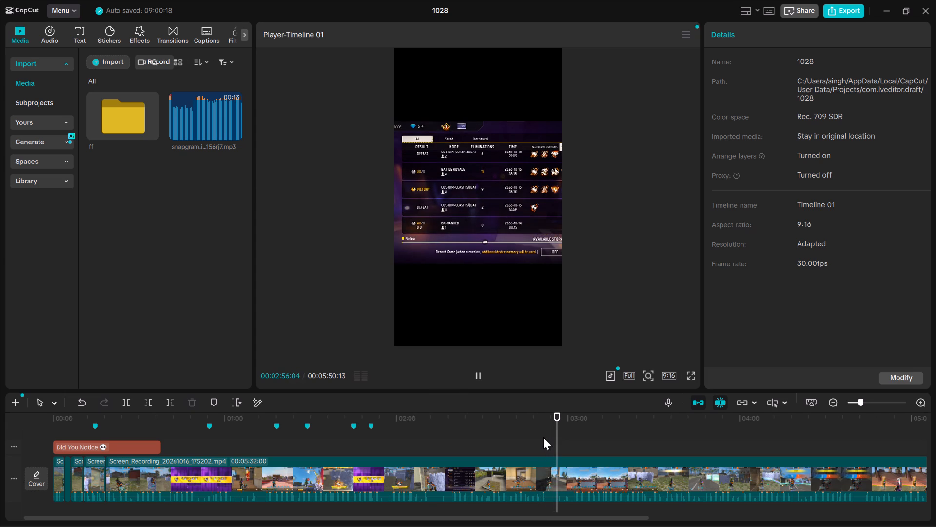
key("space")
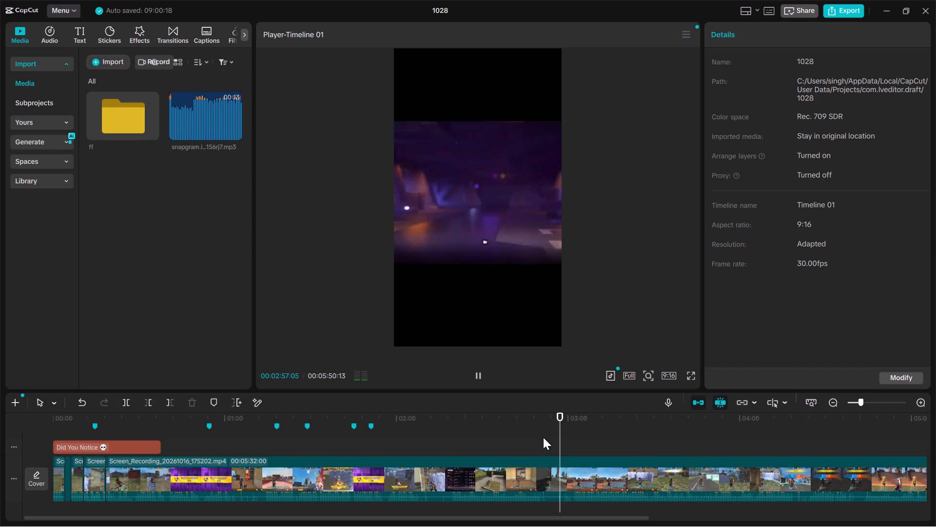
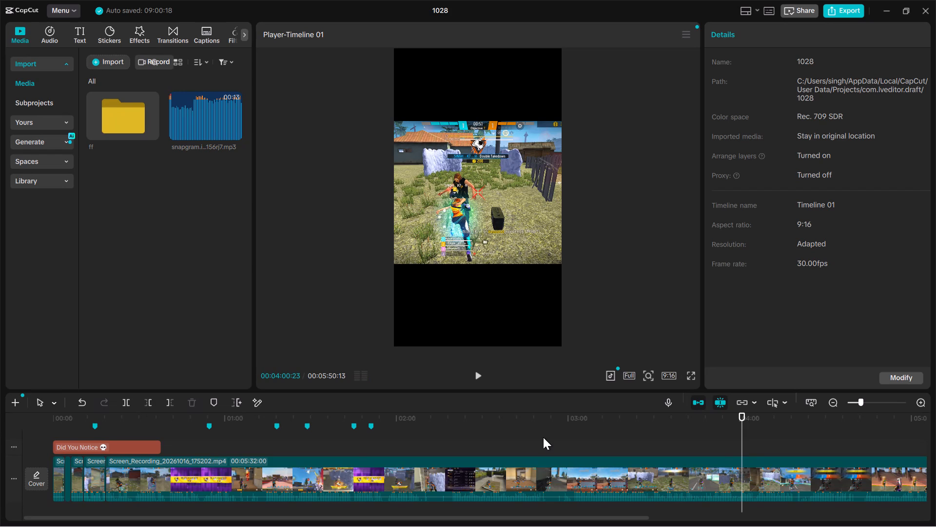
Review the gameplay recording between about 2:28 and 4:12 for another kill moment worth keeping.
key("space")
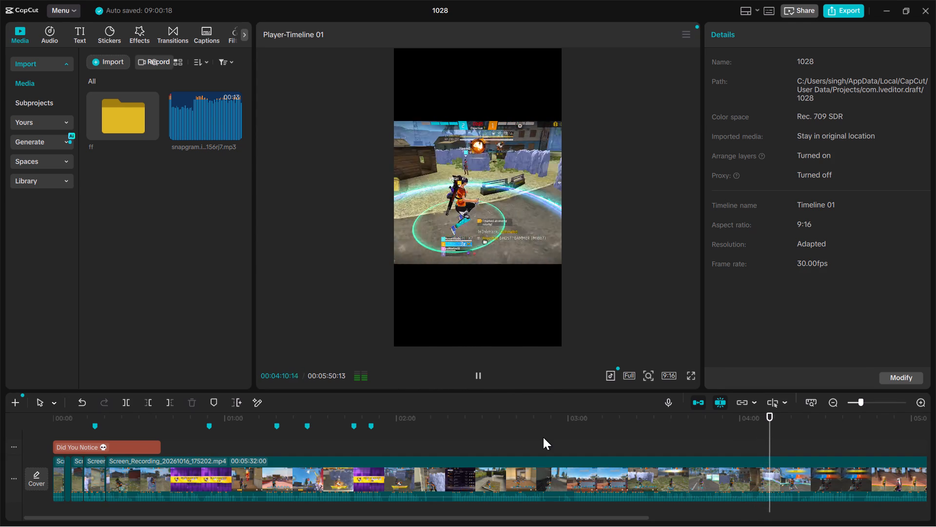
key("space")
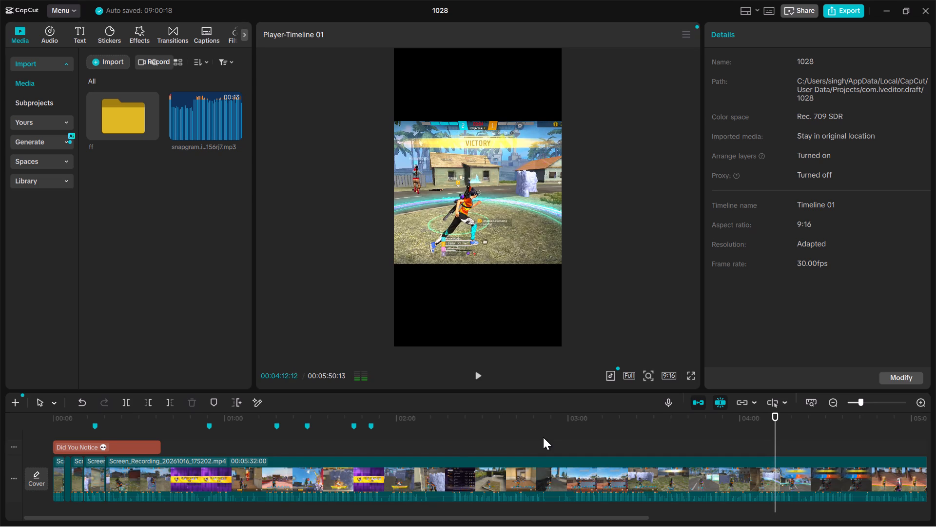
left_click(592, 427)
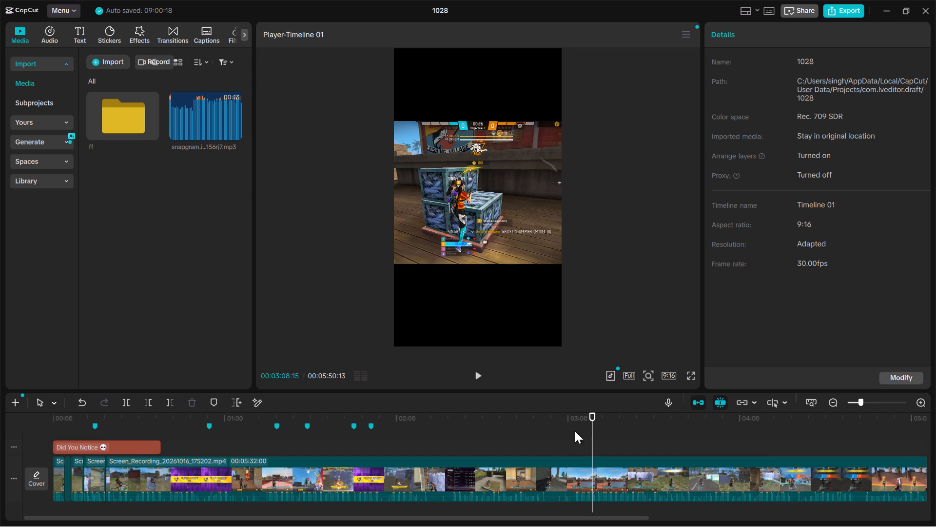
left_click(617, 434)
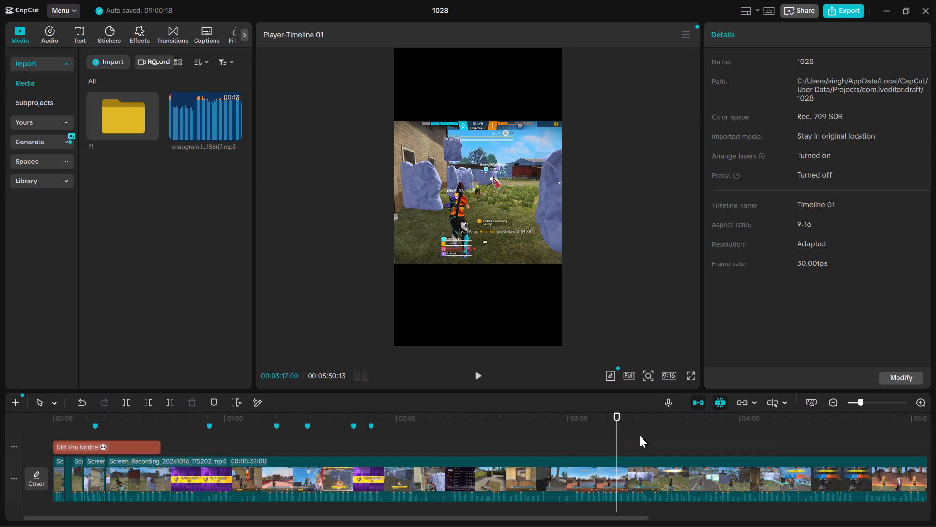
left_click(640, 435)
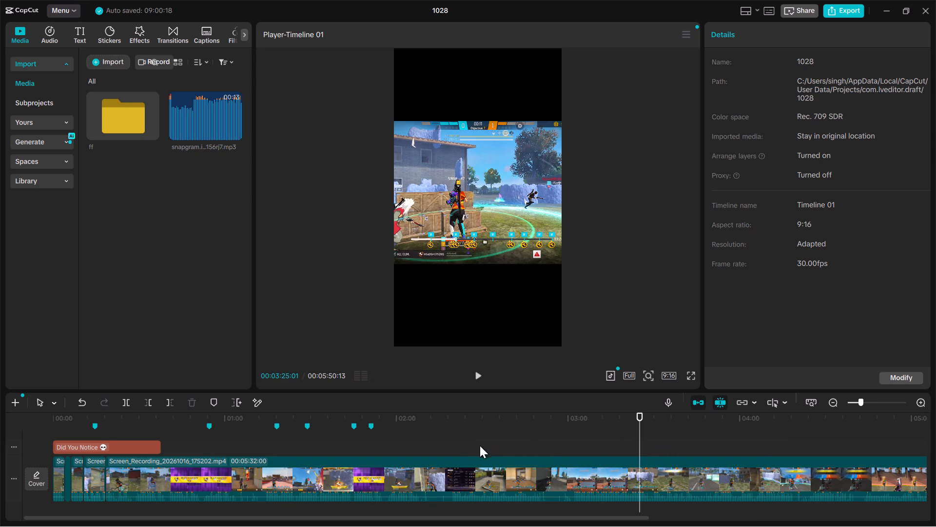
left_click(477, 447)
left_click(498, 446)
left_click(516, 445)
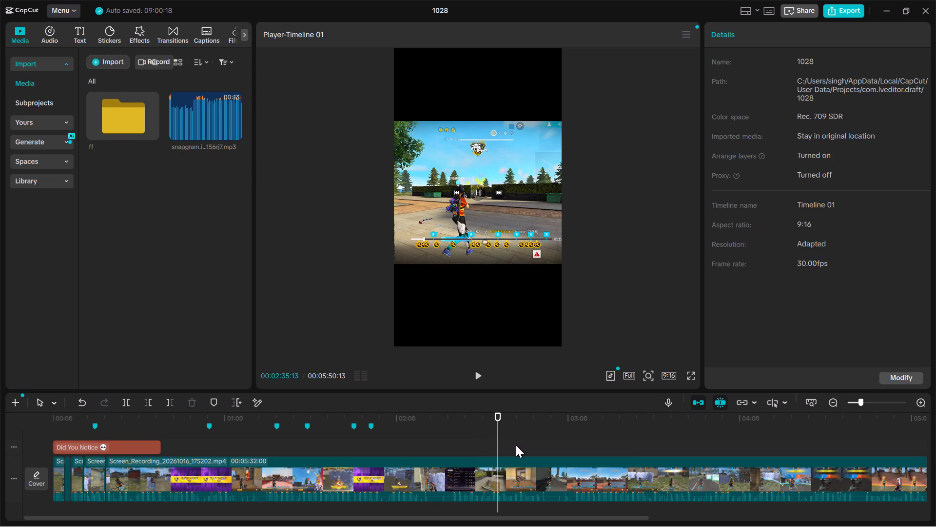
left_click(528, 441)
left_click(540, 440)
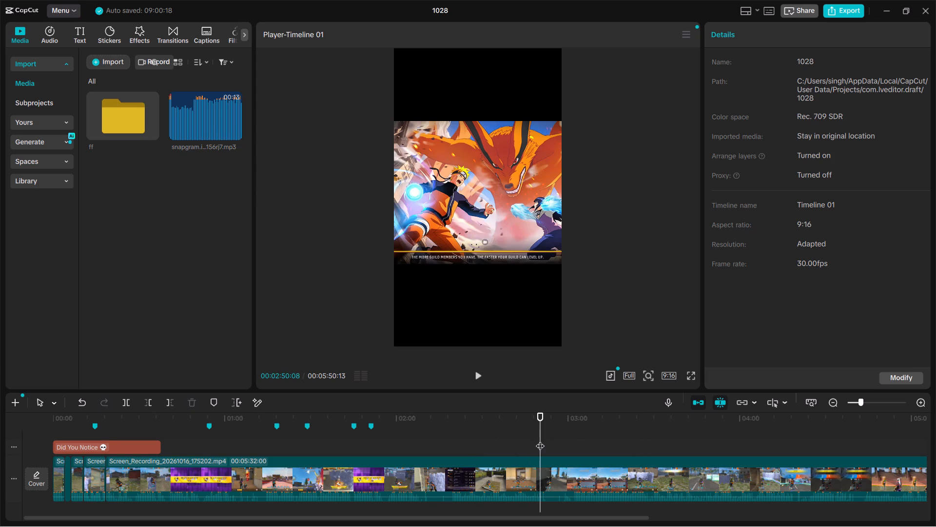
left_click(567, 437)
left_click(581, 436)
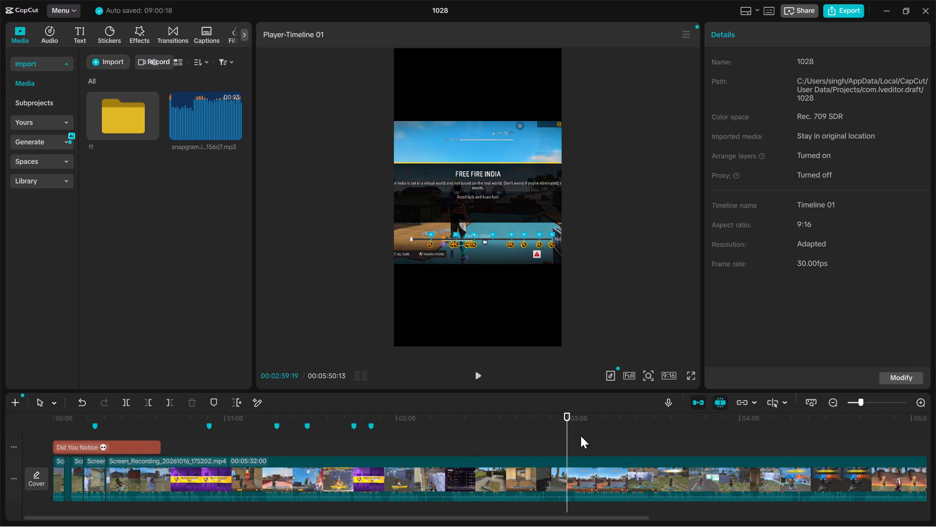
left_click(594, 435)
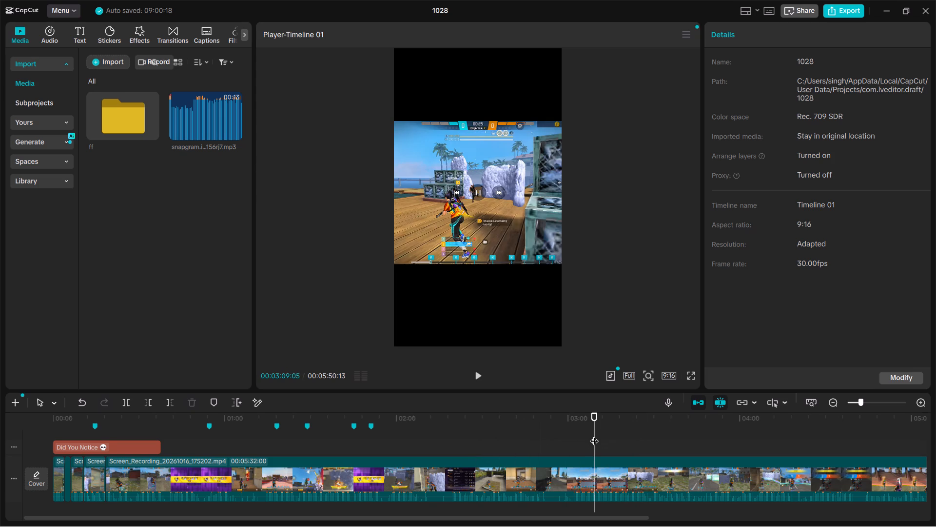
left_click(602, 433)
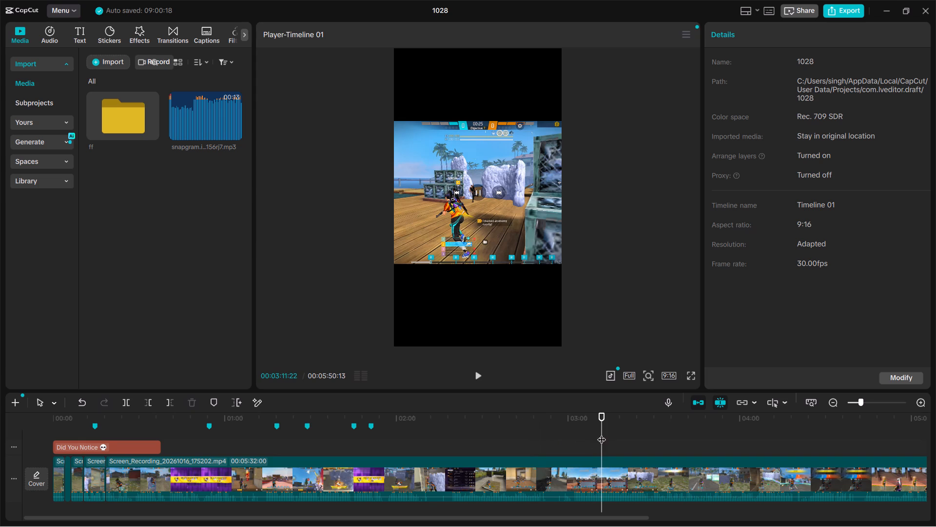
left_click(644, 434)
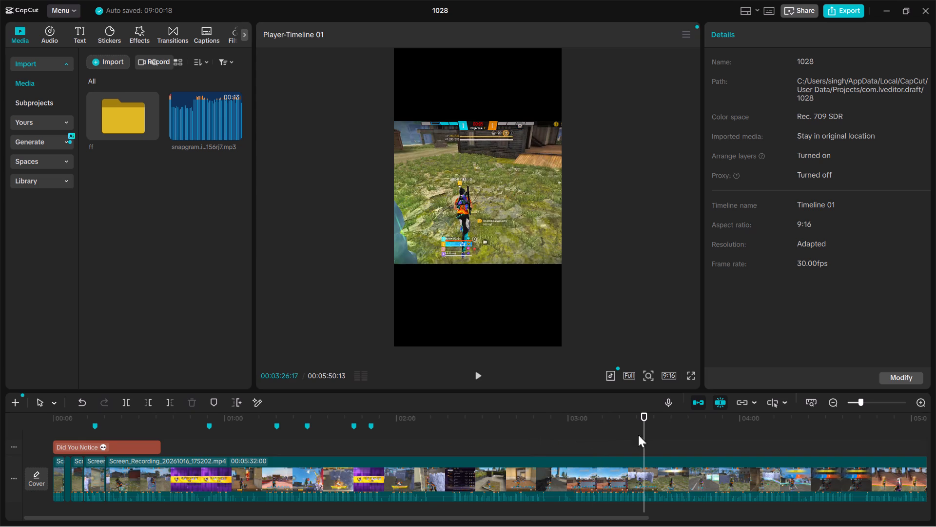
Split the long recording clip at about 3:09 and delete both pieces, keeping only the four short highlights.
left_click(595, 443)
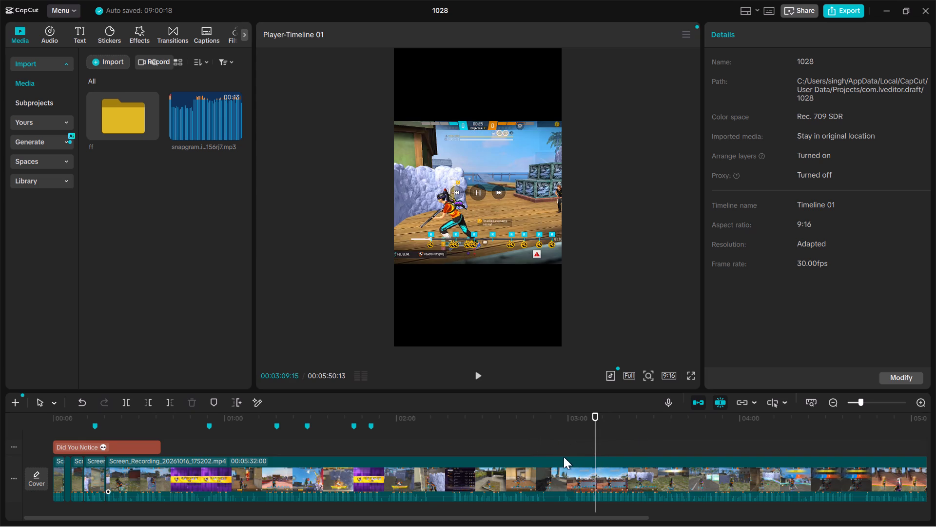
key("b")
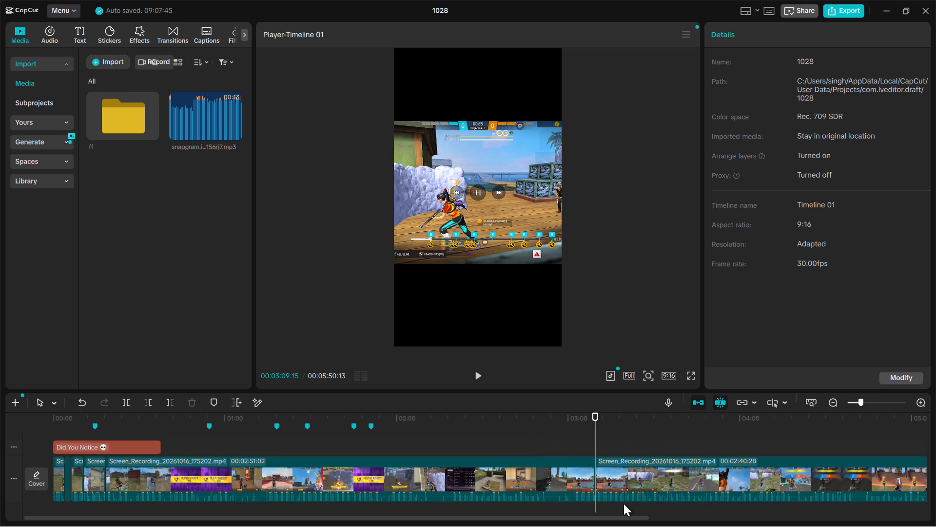
left_click(544, 446)
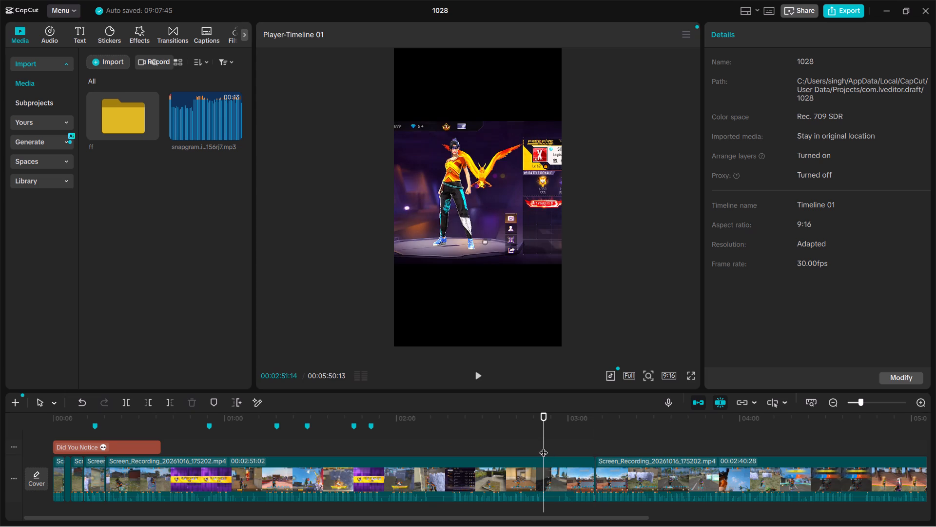
left_click(484, 485)
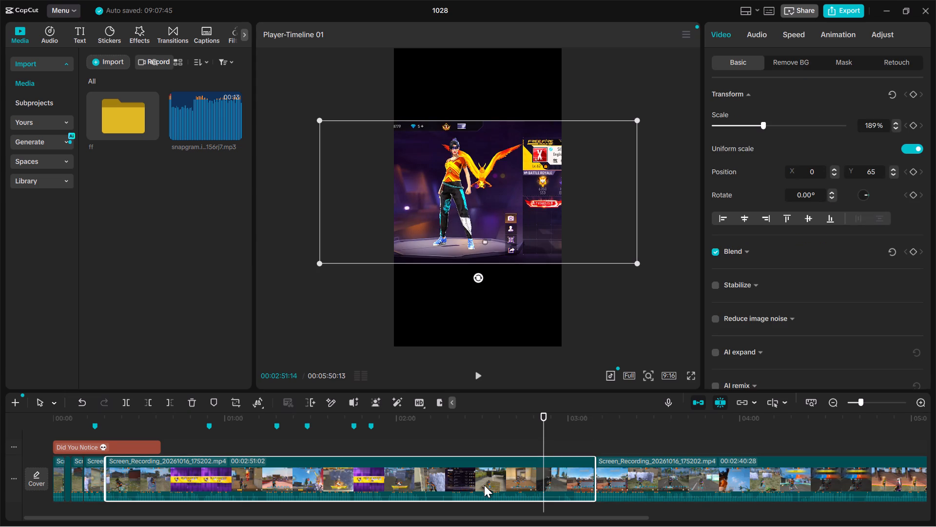
key("Delete")
scroll(484, 485, "right", 3)
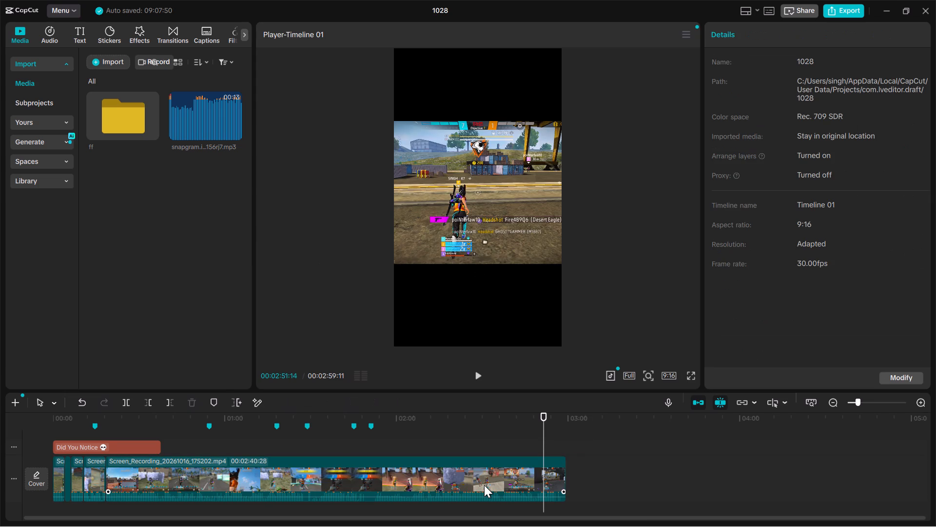
left_click(356, 478)
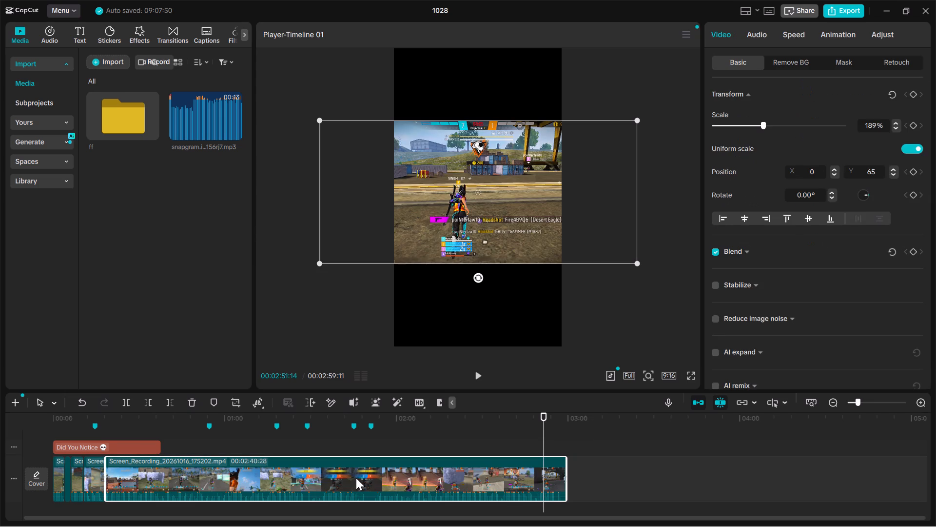
key("Delete")
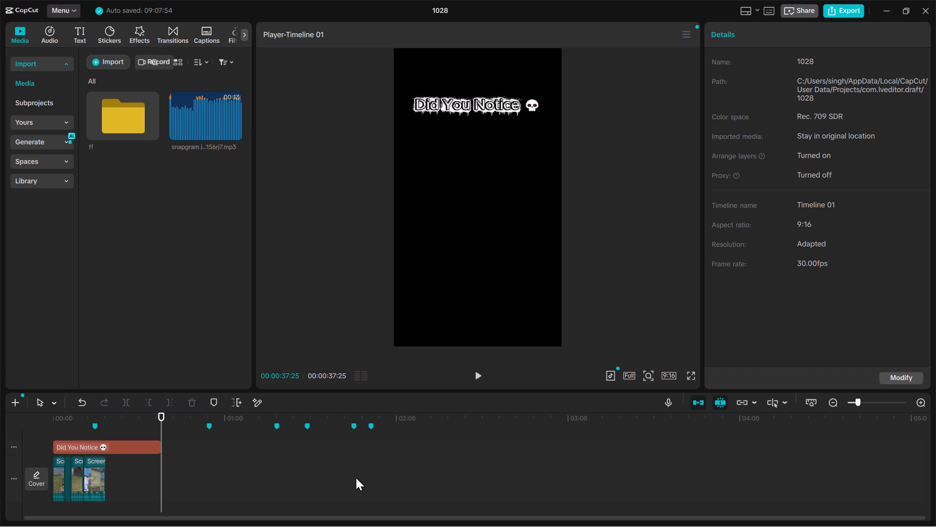
Split the "Did You Notice" title at the end of the last highlight, about 18 s, and delete the excess.
scroll(356, 478, "up", 8, "ctrl")
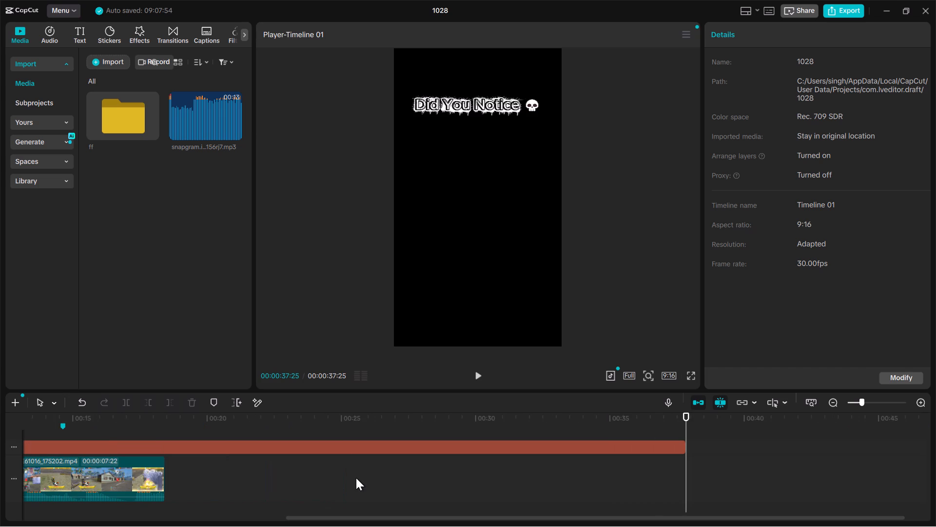
scroll(356, 478, "right", 3)
key("Home")
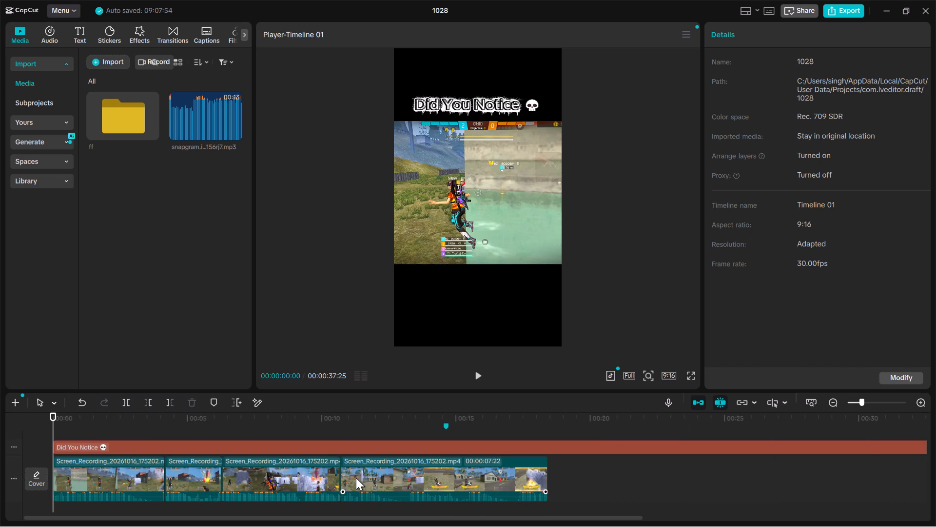
key("space")
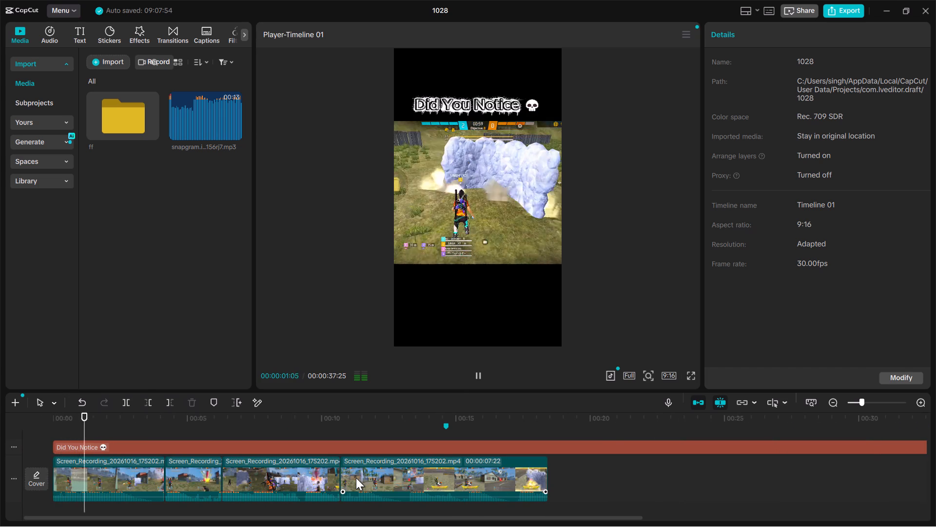
key("space")
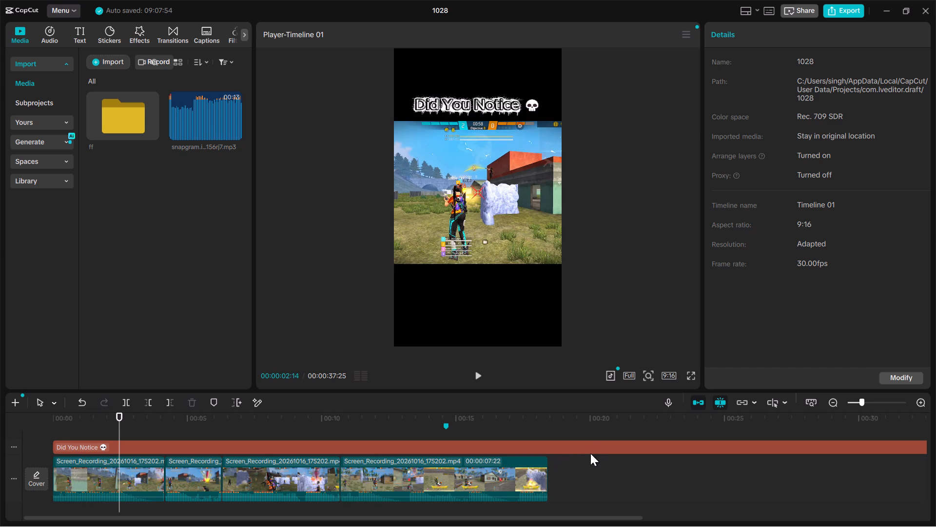
left_click(550, 429)
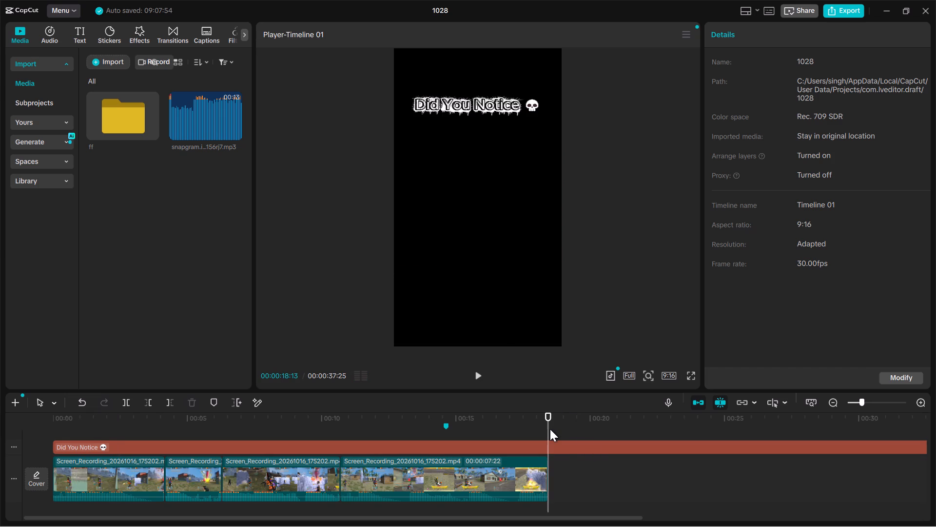
key("b")
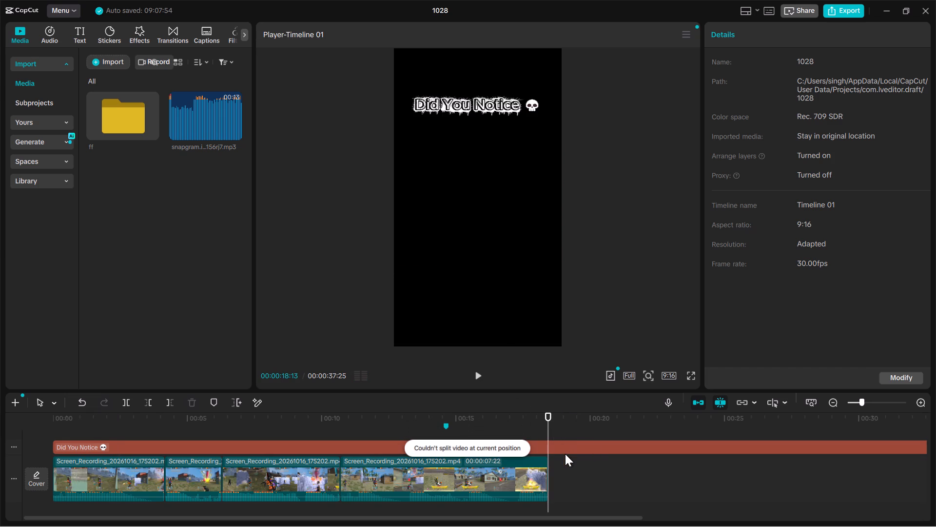
left_click(566, 449)
key("b")
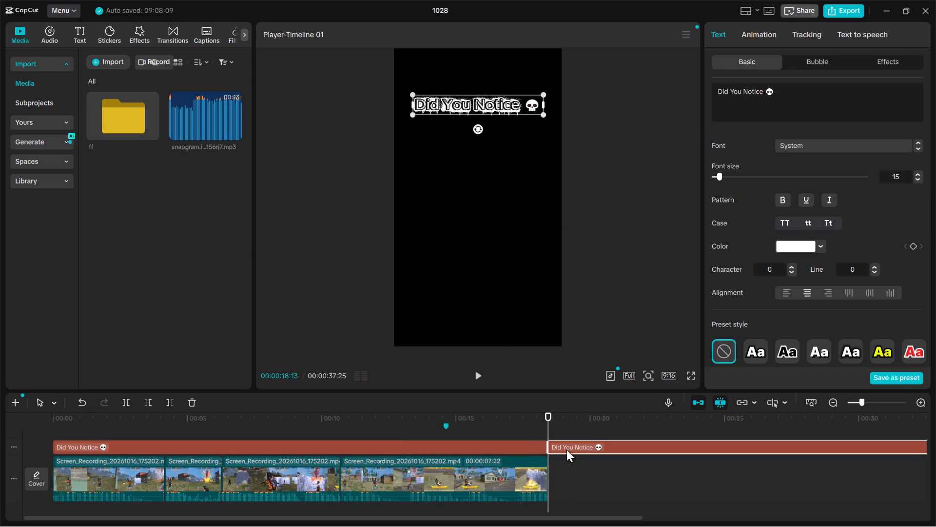
key("Delete")
Play the shortened edit from the start to check the highlights together with the title.
key("Home")
key("space")
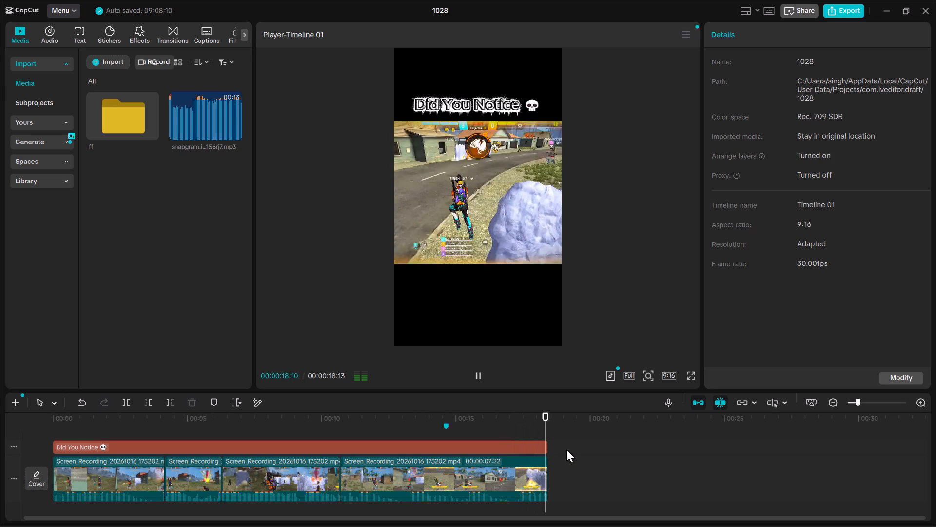
key("space")
key("space")
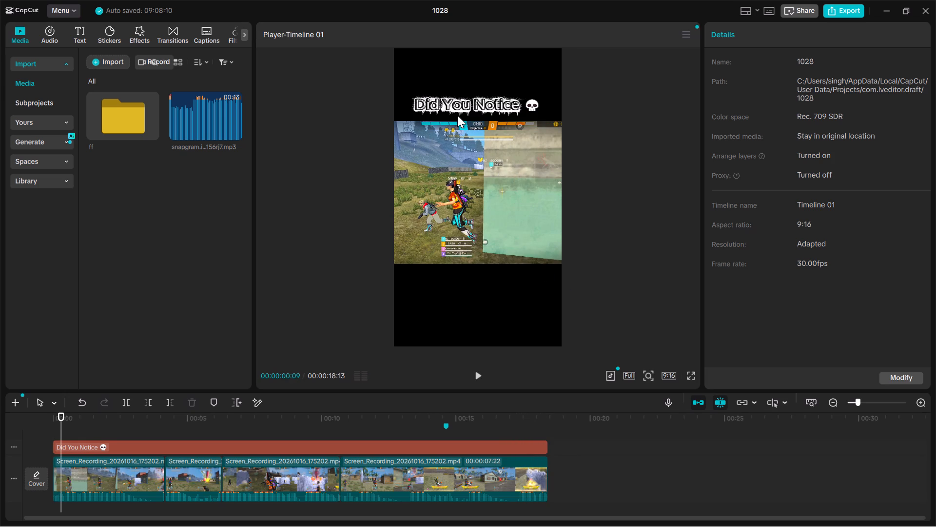
Change the title text above the gameplay to "Challenge for 1vs1", keeping the skull emoji at the end.
left_click(482, 99)
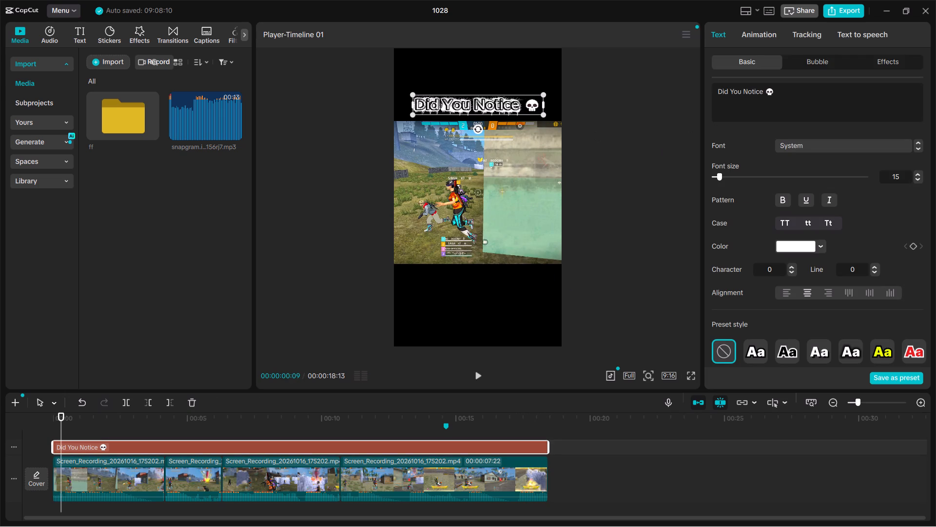
left_click(763, 90)
left_click_drag(763, 90, 737, 87)
left_click_drag(737, 87, 724, 88)
key("BackSpace")
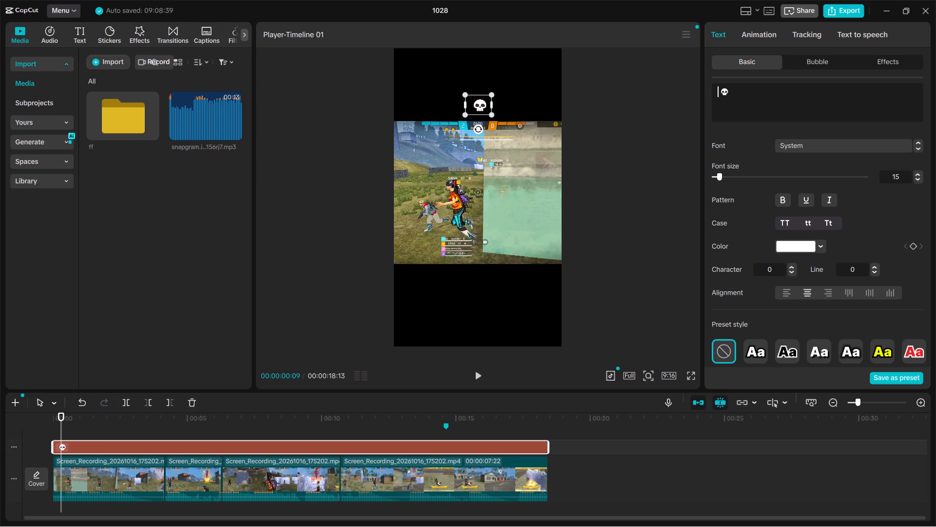
type("CH")
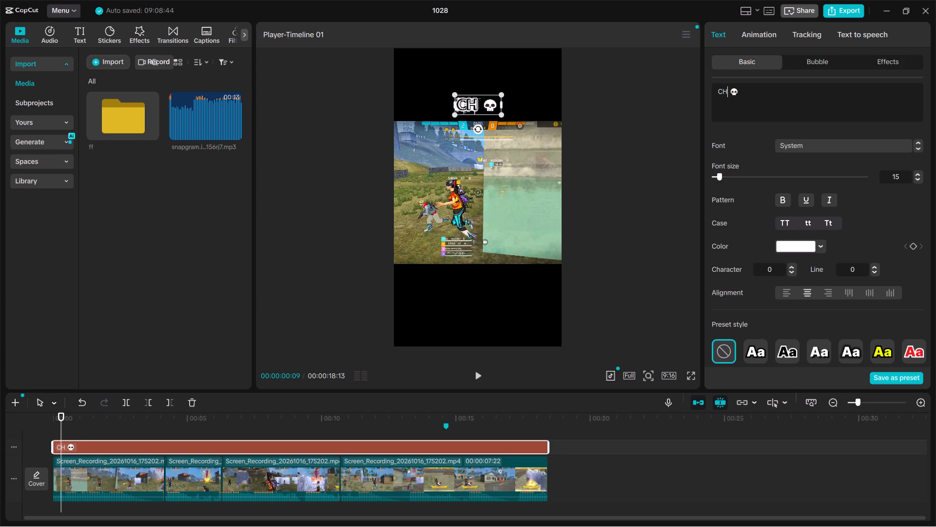
key("BackSpace")
type("hallen")
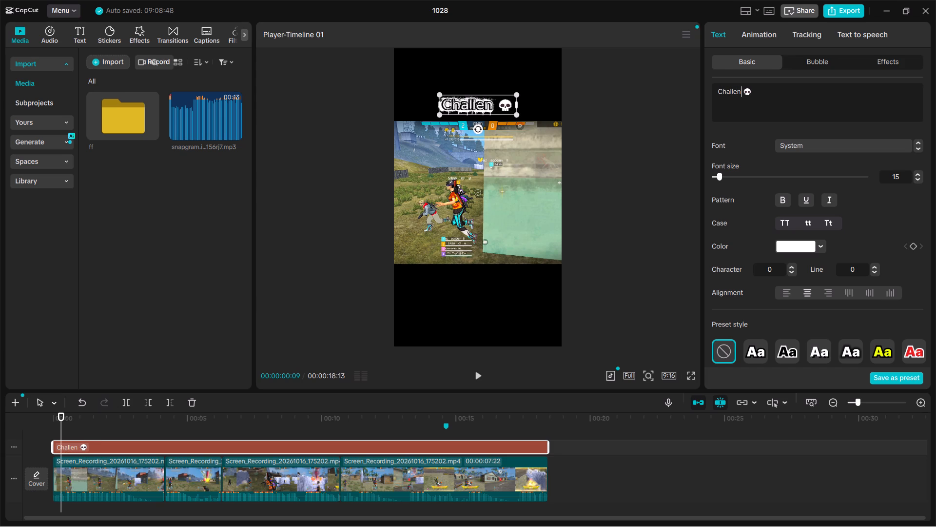
type("ge")
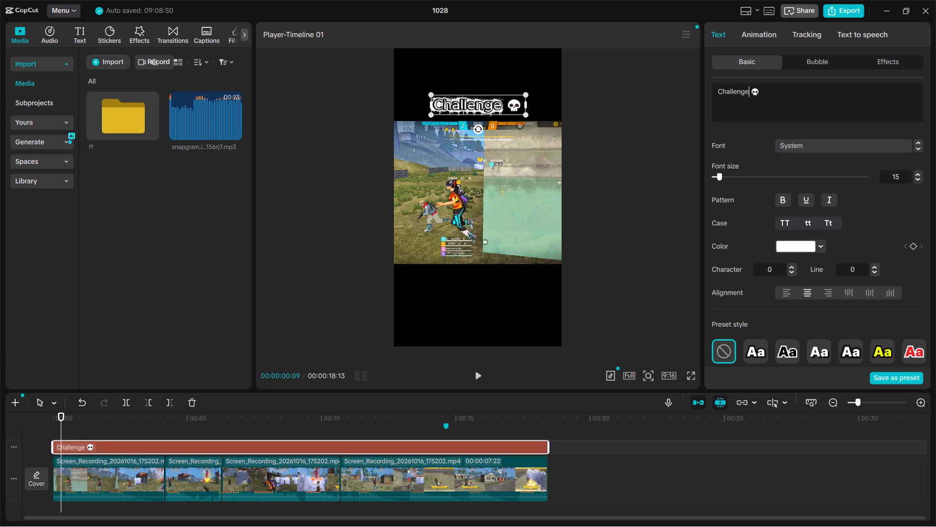
key("space")
type("for")
key("space")
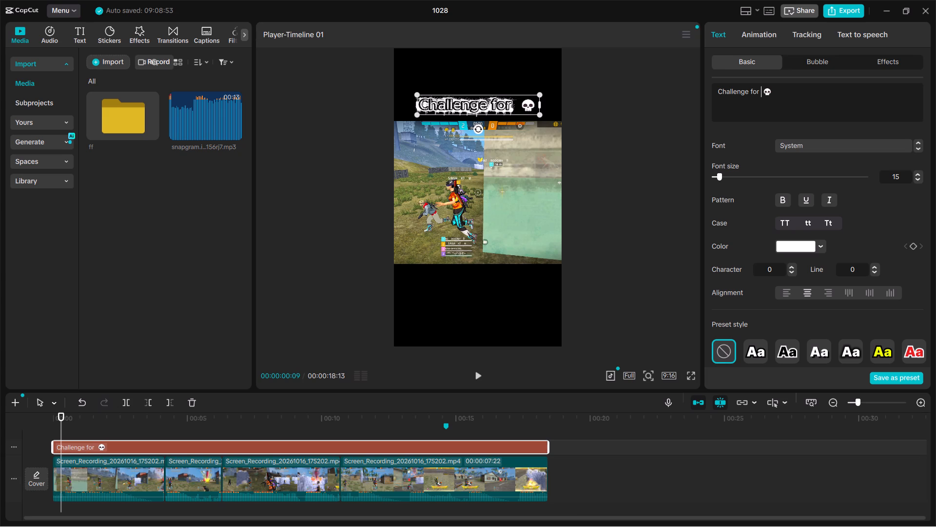
key("shift+exclam")
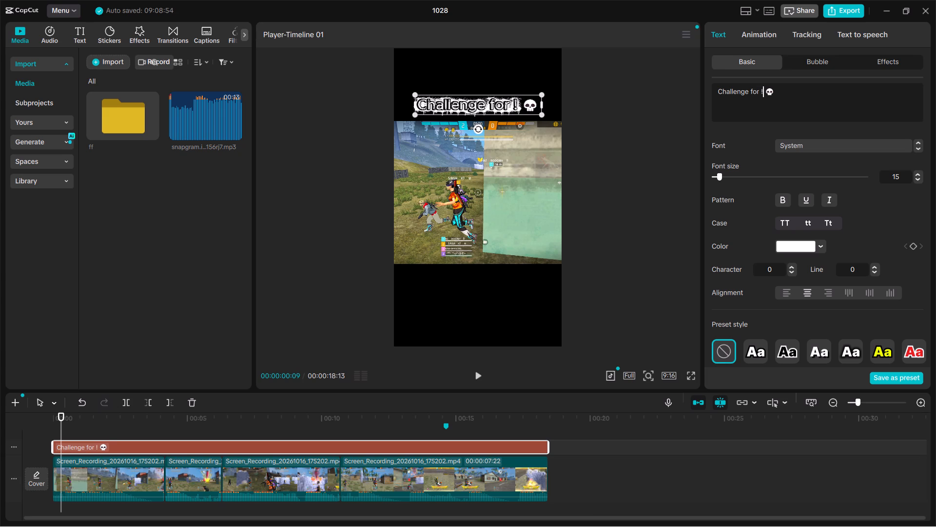
key("BackSpace")
key("1")
type("vs1")
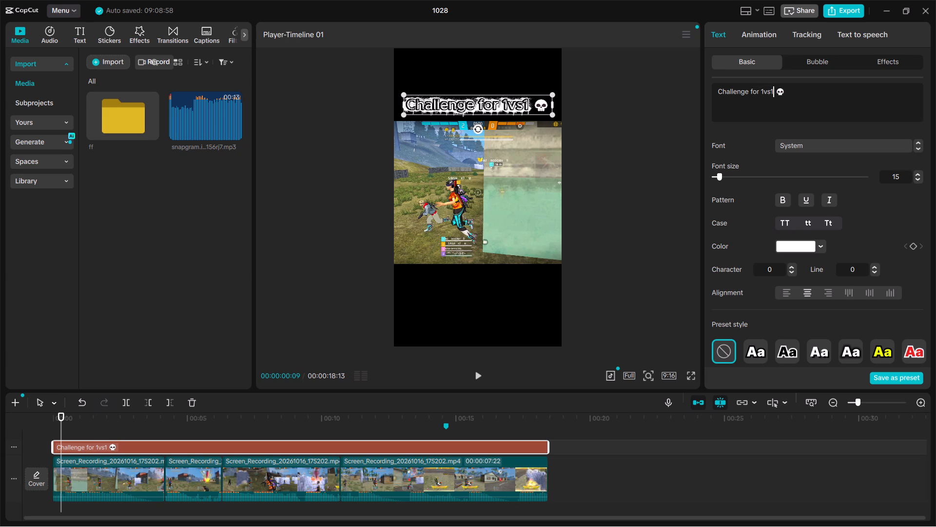
Apply the white preset style just before the yellow one to the "Challenge for 1vs1" title and make it bold.
left_click(793, 352)
left_click(811, 351)
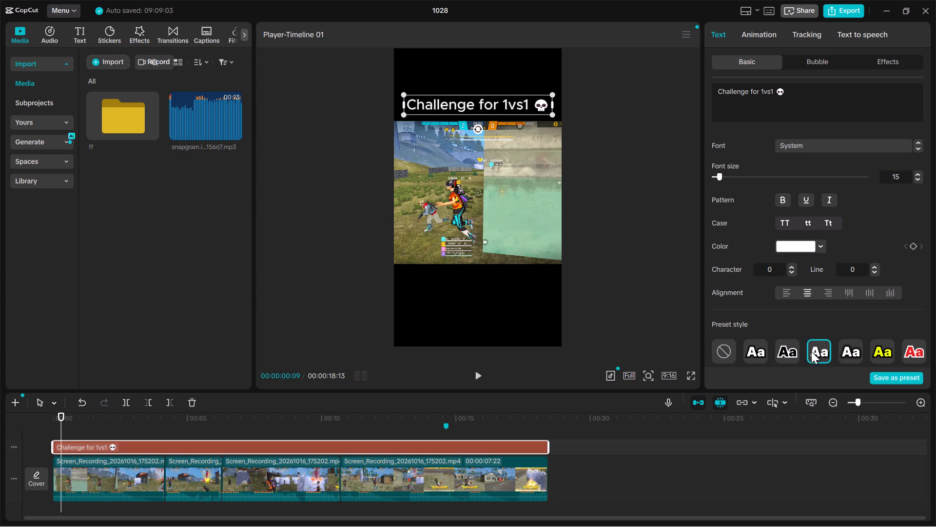
left_click(836, 355)
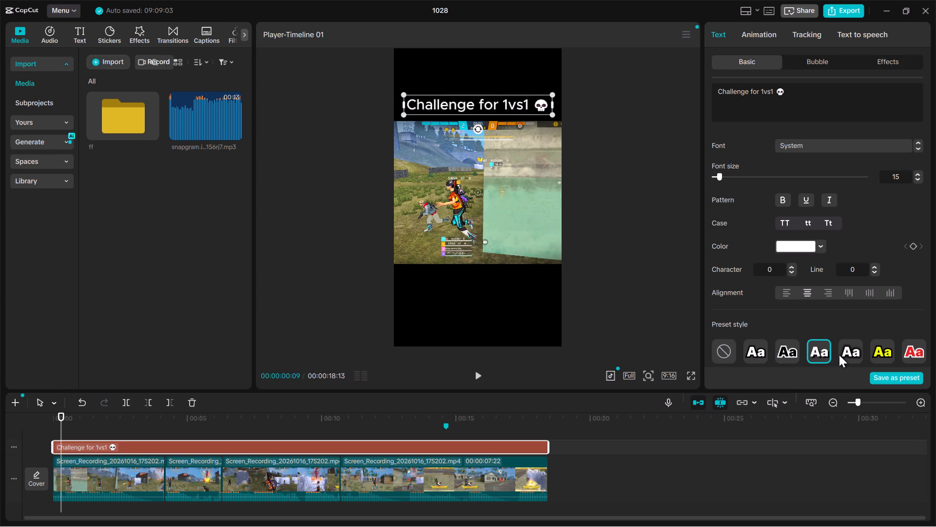
left_click(839, 355)
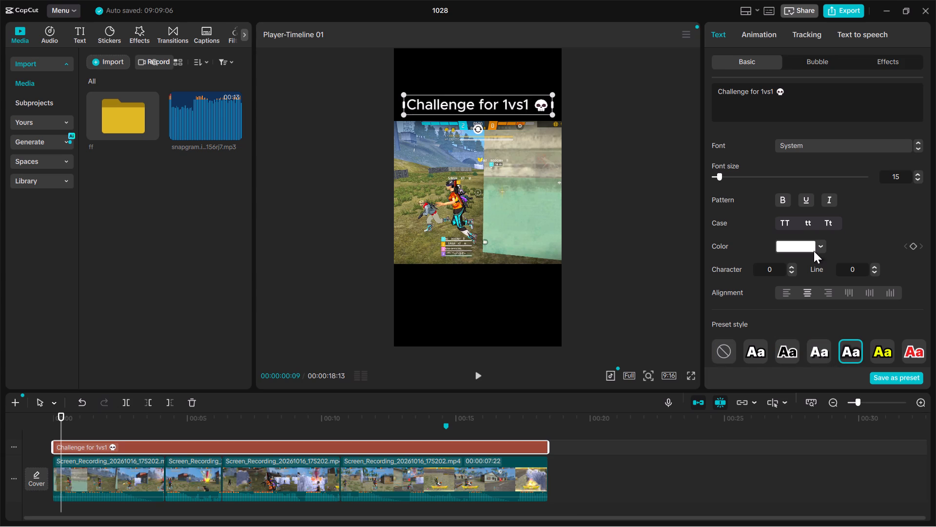
left_click(777, 199)
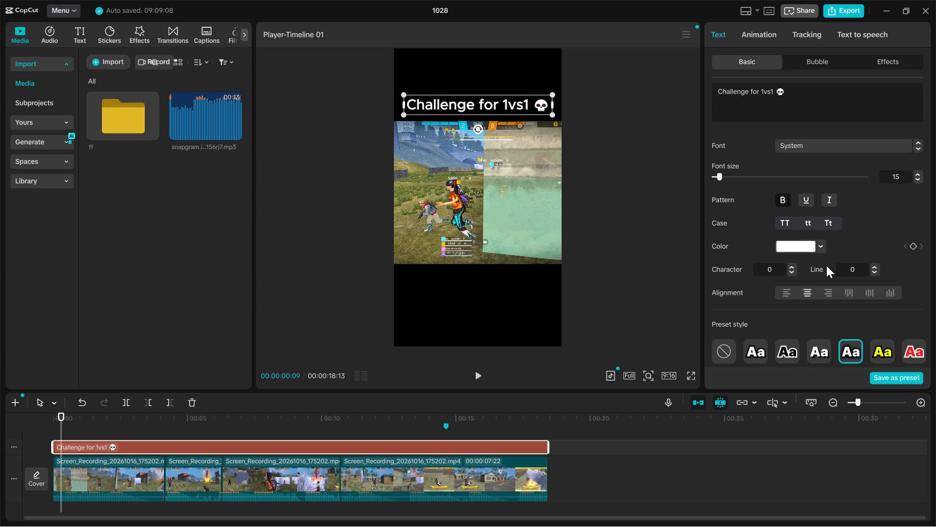
Change the title's font to Agency FB Bold.
scroll(828, 269, "down", 1)
scroll(828, 269, "up", 2)
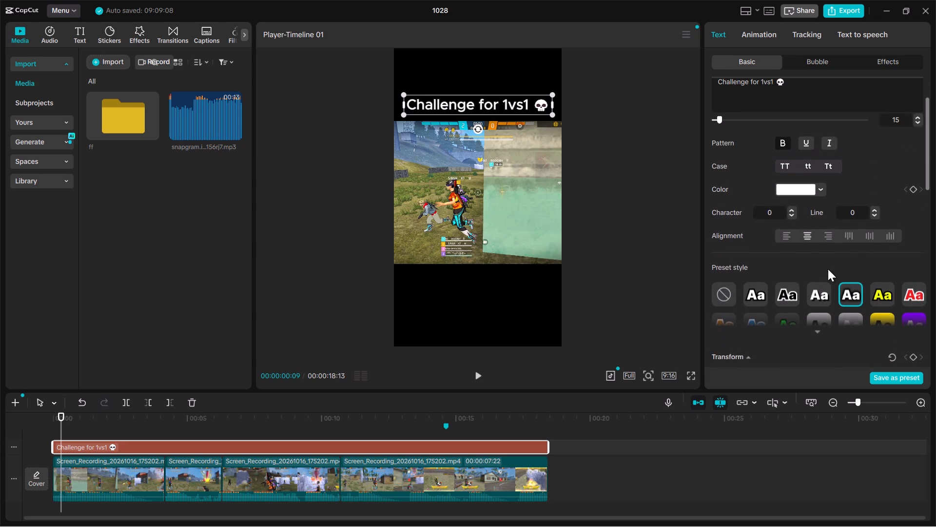
scroll(828, 269, "up", 1)
scroll(894, 143, "up", 1)
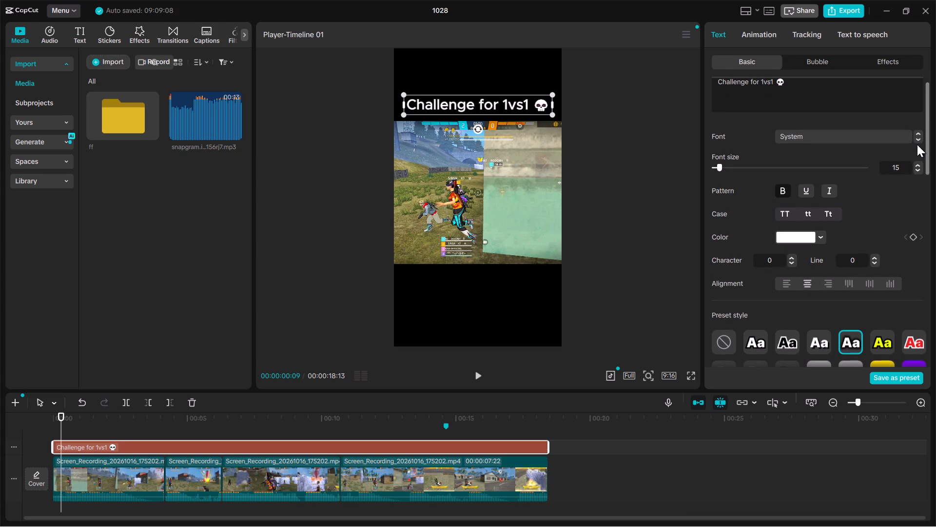
left_click(920, 140)
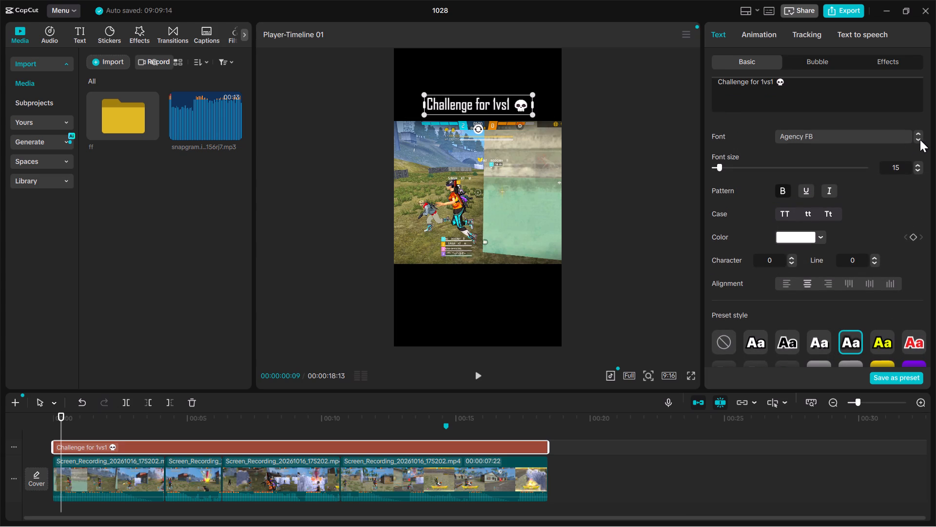
left_click(920, 140)
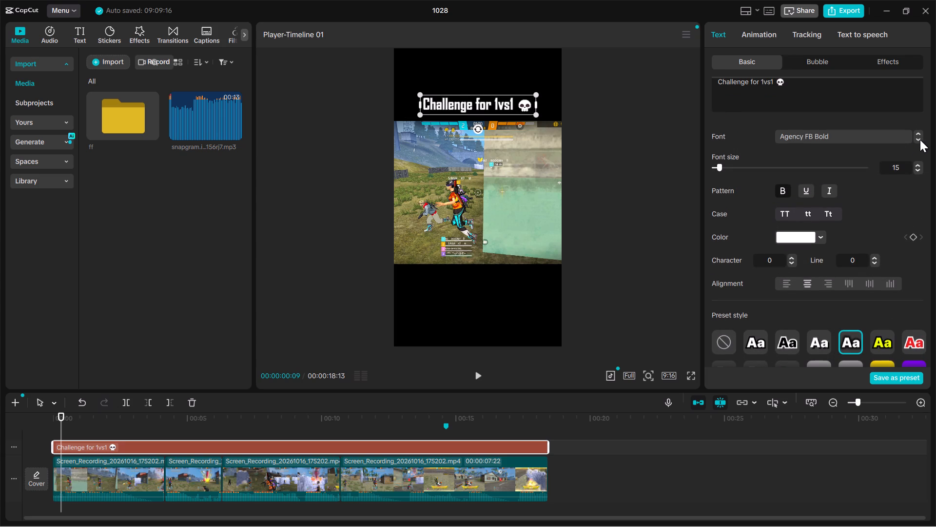
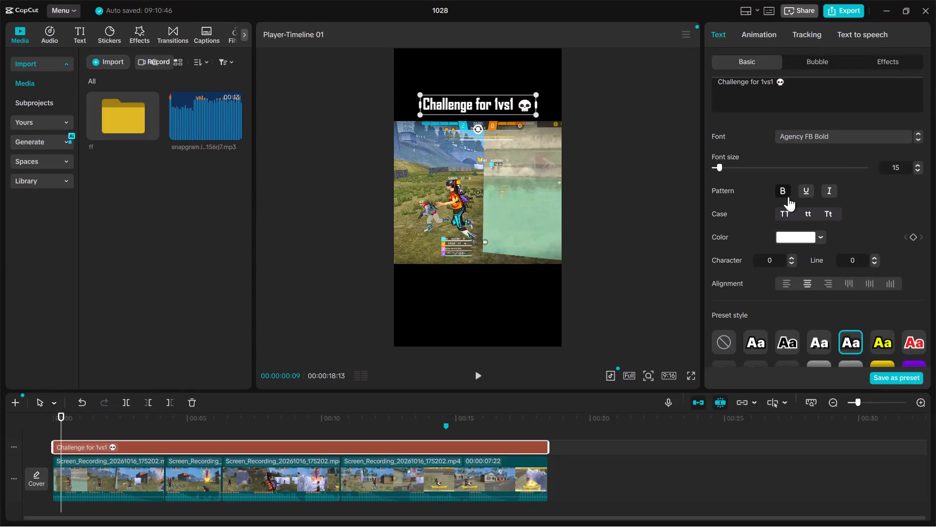
Paste a copy of the "Challenge for 1vs1" title and place it centred in the black area just below the gameplay.
key("ctrl+v")
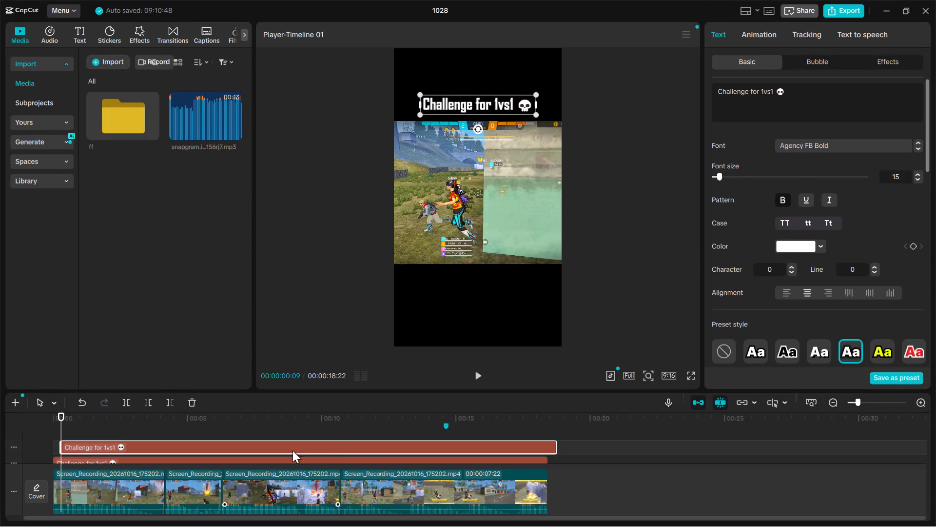
left_click_drag(480, 102, 478, 237)
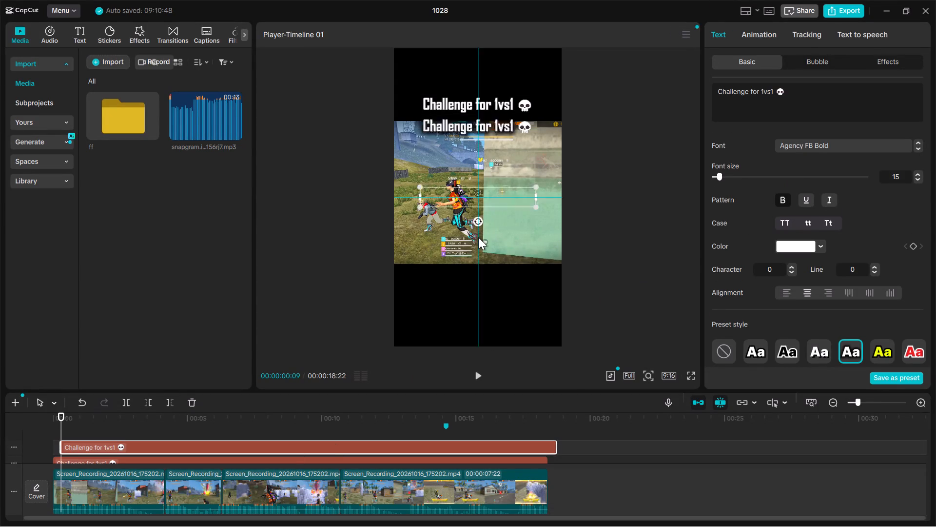
left_click_drag(478, 237, 480, 278)
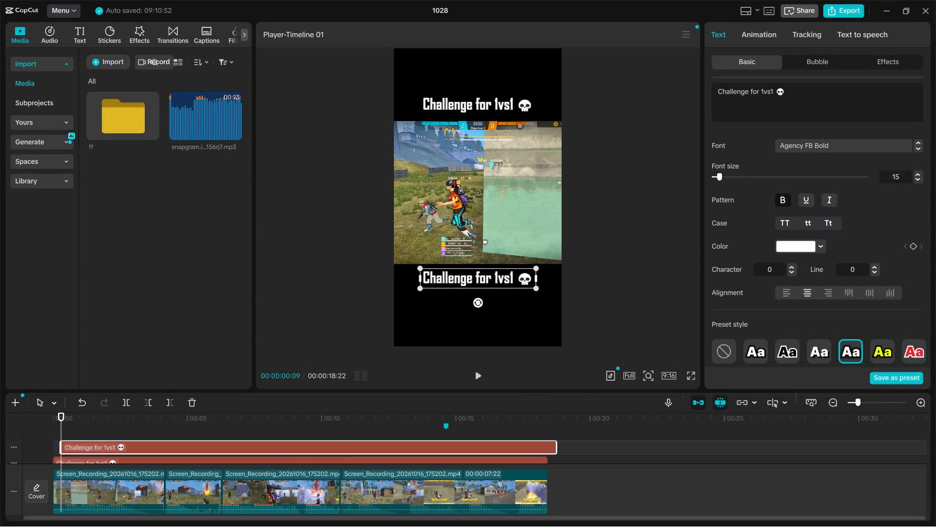
Replace the lower title's entire text, including the skull emoji, with "Ha Koi, Comment ur id".
left_click_drag(782, 89, 701, 115)
key("BackSpace")
key("BackSpace")
key("BackSpace")
key("BackSpace")
key("BackSpace")
key("BackSpace")
key("BackSpace")
key("BackSpace")
key("BackSpace")
key("BackSpace")
key("BackSpace")
key("BackSpace")
key("BackSpace")
key("BackSpace")
key("BackSpace")
key("BackSpace")
key("BackSpace")
key("BackSpace")
key("BackSpace")
key("BackSpace")
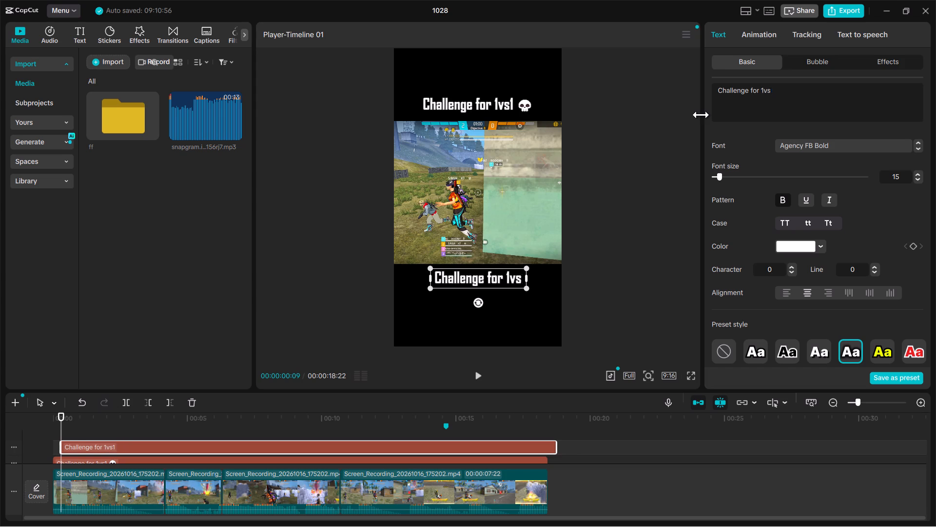
key("BackSpace")
key("BackSpace")
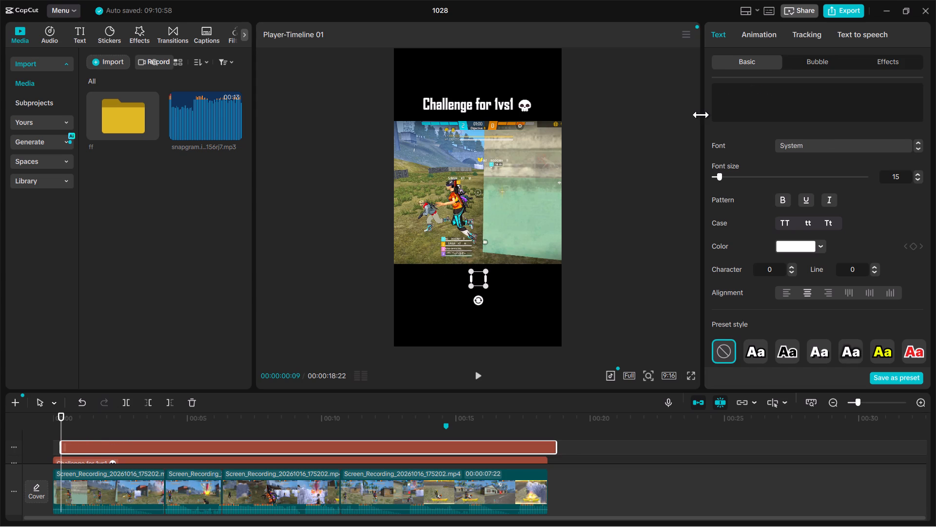
type("Ha")
key("space")
key("space")
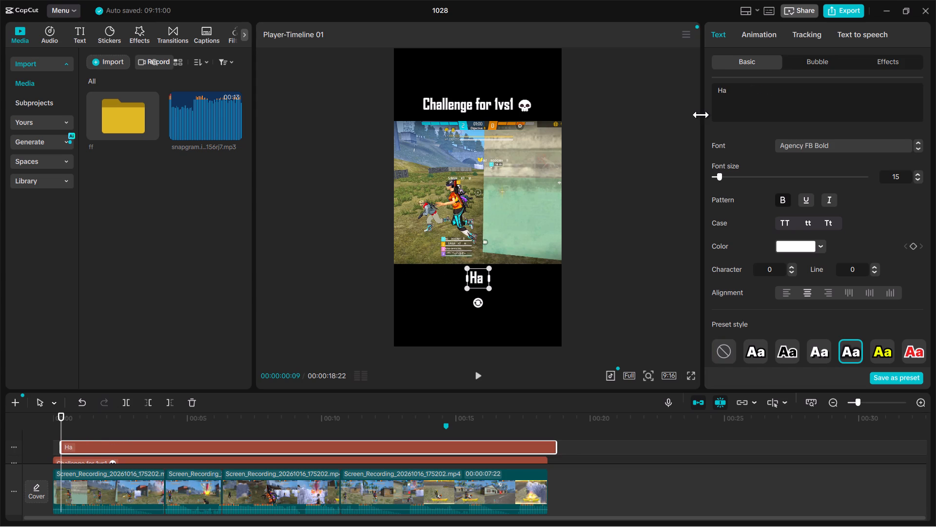
type("kpi")
key("BackSpace")
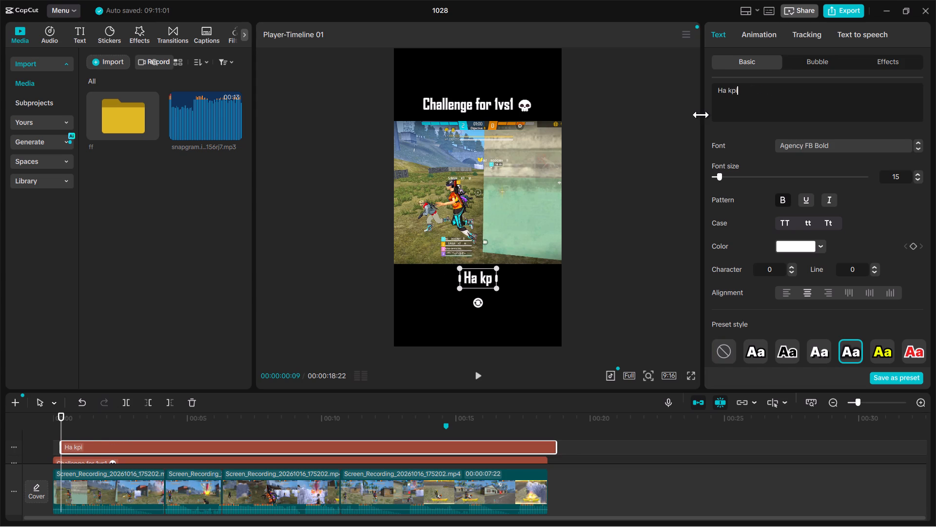
key("BackSpace")
key("BackSpace")
type("Koi")
key("space")
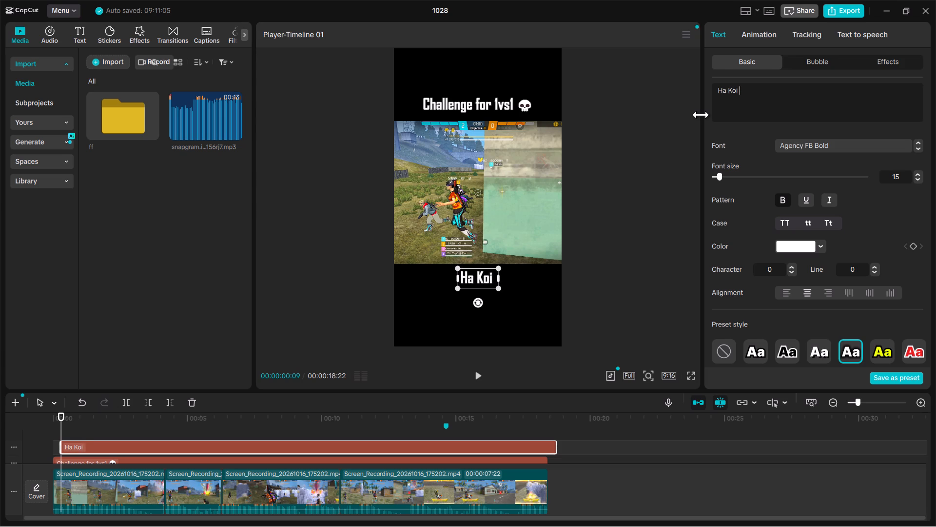
key("comma")
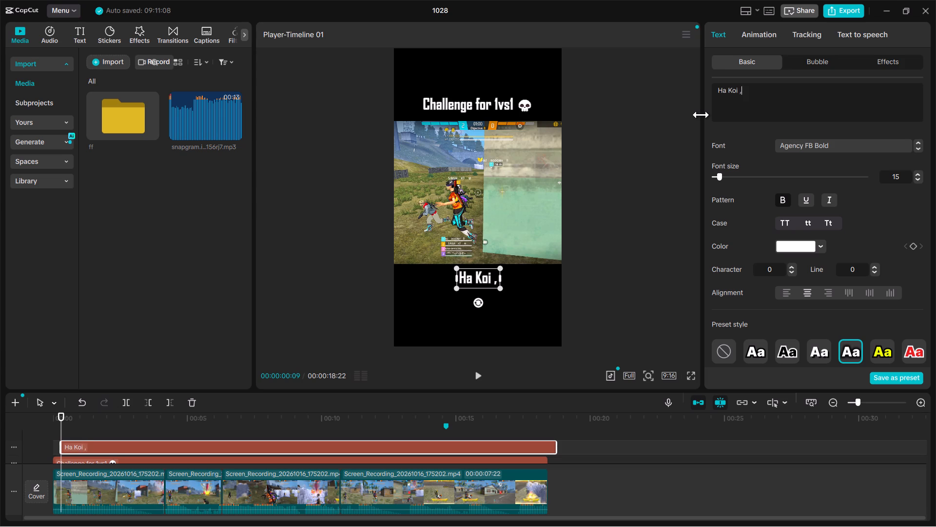
key("BackSpace")
key("BackSpace")
key("BackSpace")
key("comma")
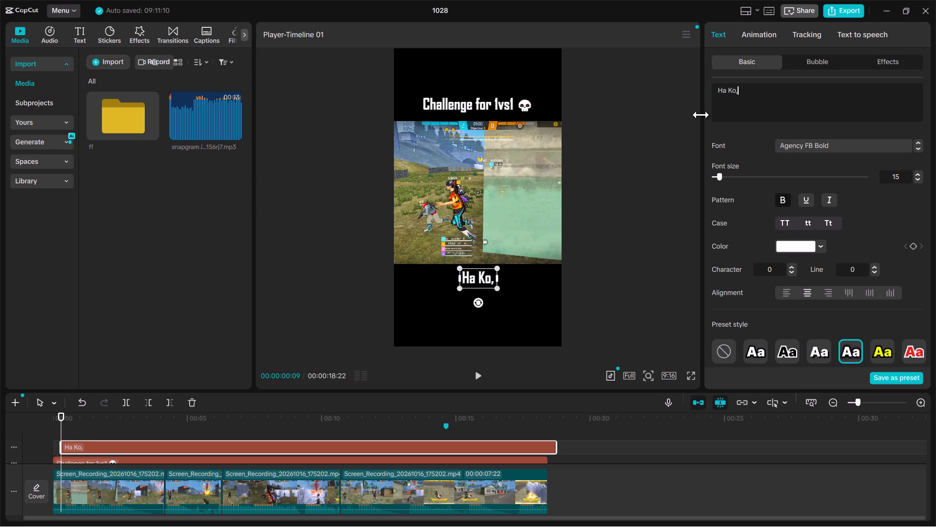
key("BackSpace")
type("i,")
key("space")
type("Comment")
key("space")
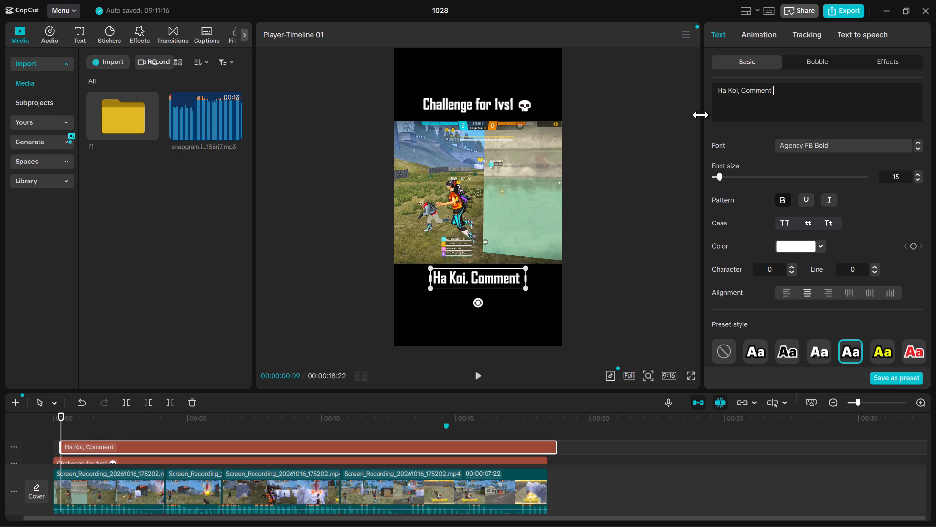
type("id")
key("space")
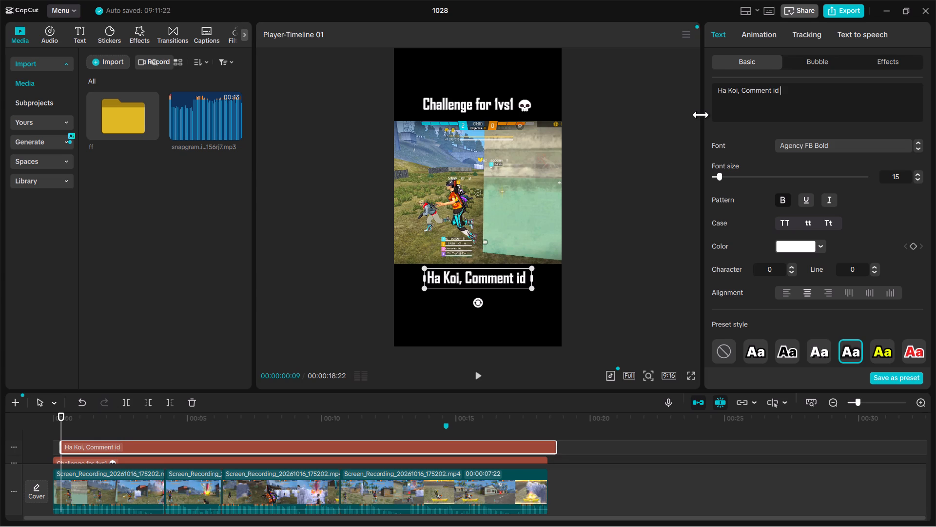
key("Left")
key("Left")
key("Left")
type("ur")
key("space")
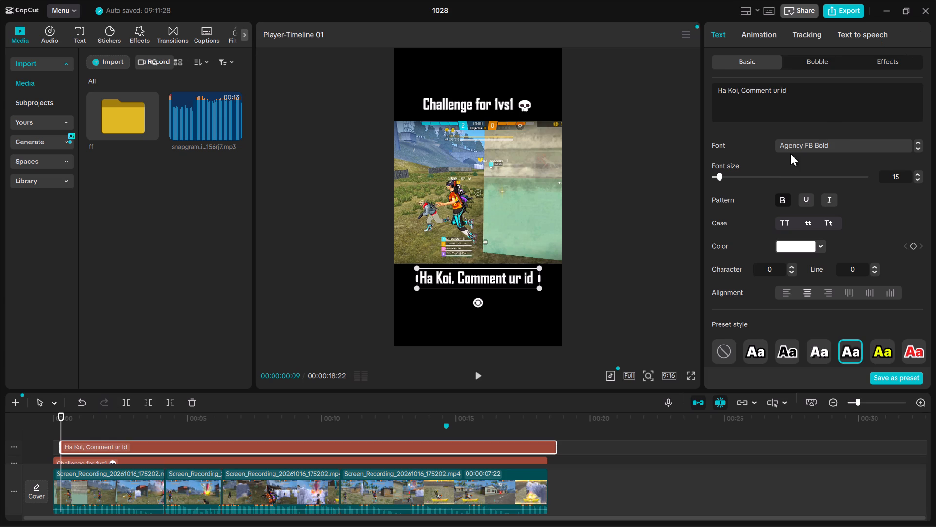
left_click(758, 143)
left_click(641, 261)
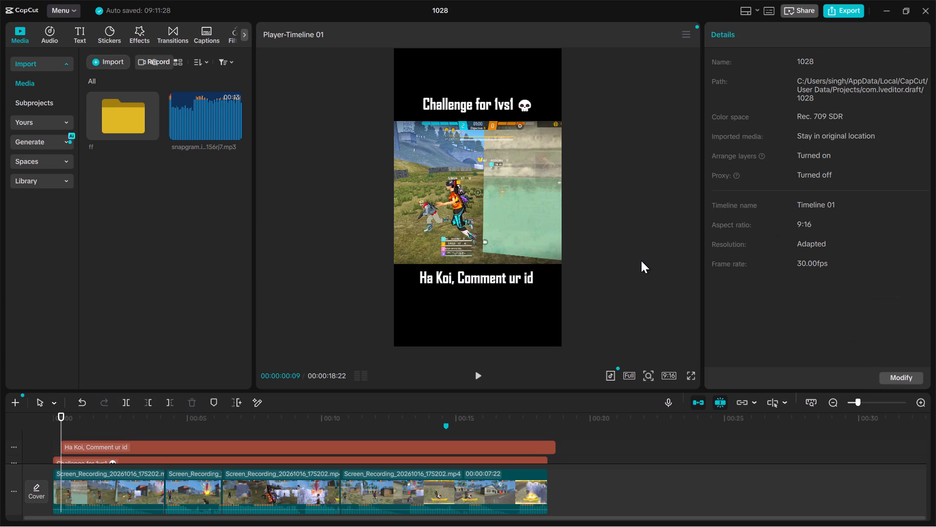
Fine-tune the lower caption's vertical position so it sits centred, slightly closer beneath the gameplay's bottom edge.
left_click(479, 283)
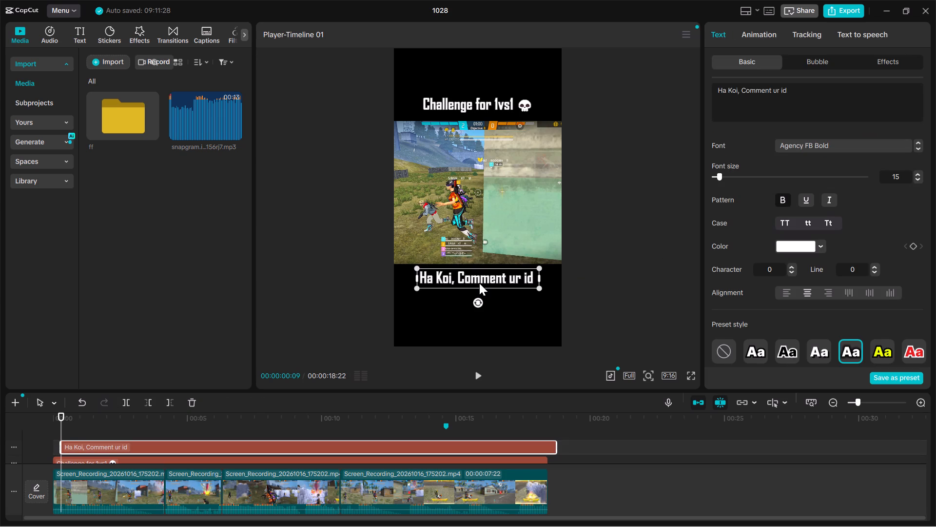
left_click_drag(479, 283, 479, 276)
left_click(600, 308)
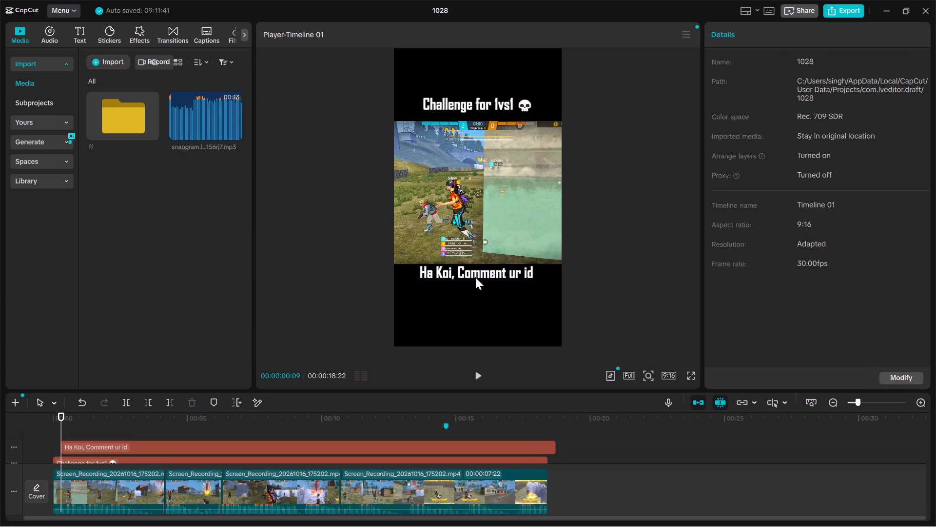
left_click_drag(475, 277, 476, 284)
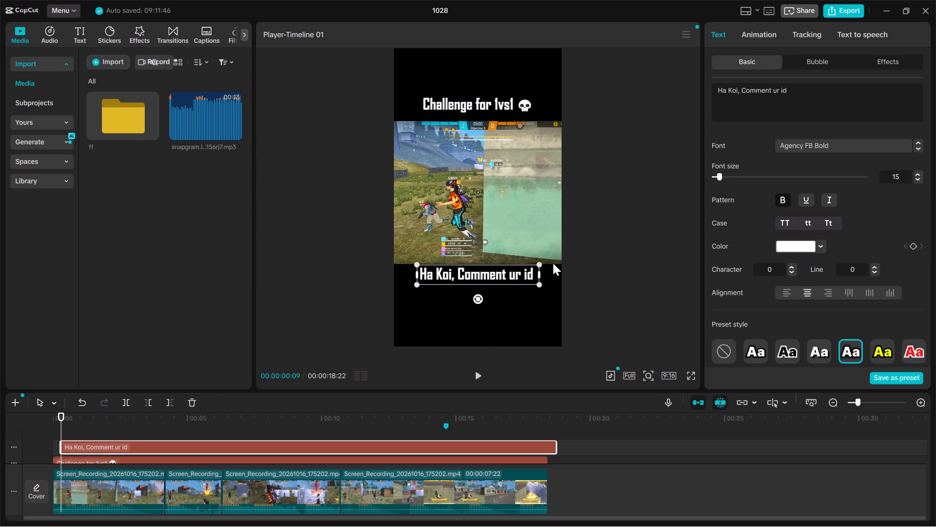
Move the "Ha Koi, Comment ur id" clip on the timeline to start at 00:00, aligned with the gameplay clips.
key("Home")
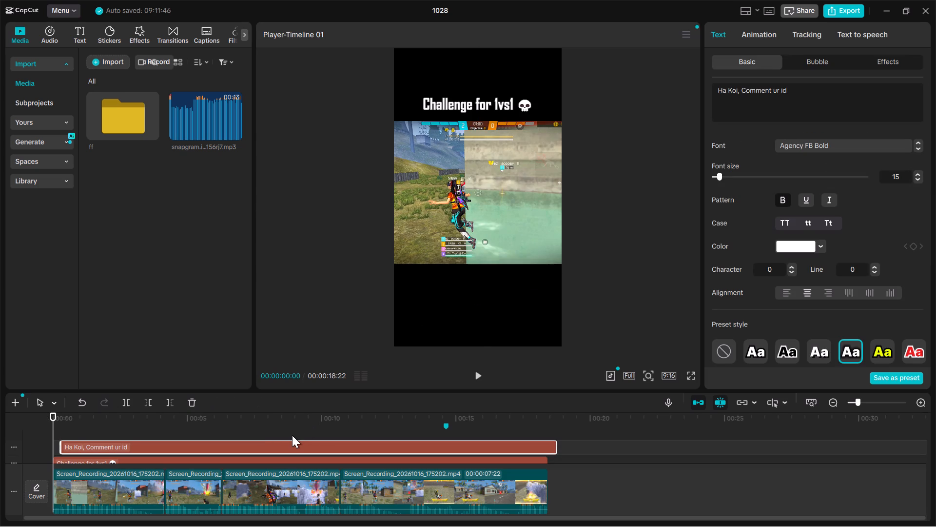
left_click_drag(290, 446, 272, 448)
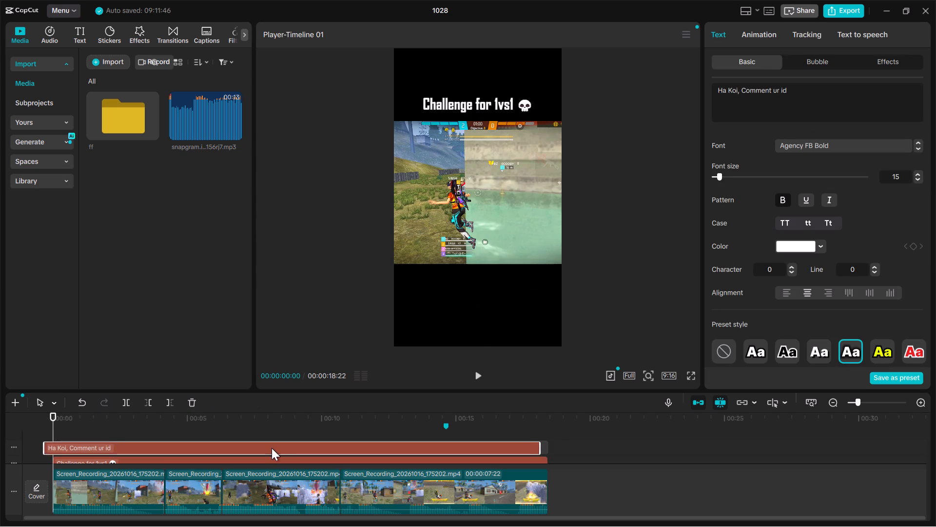
left_click_drag(272, 448, 273, 446)
left_click(43, 442)
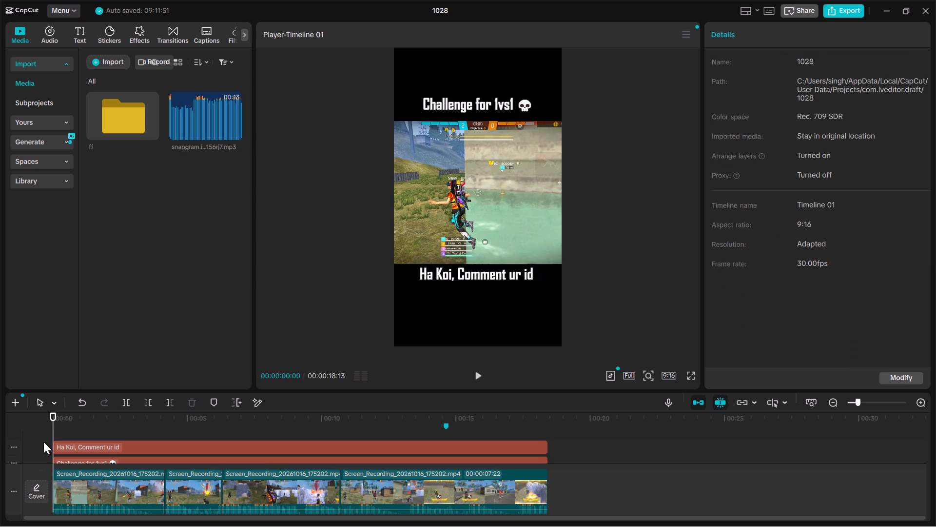
Play the whole edit from the start to check both captions over the highlights.
key("space")
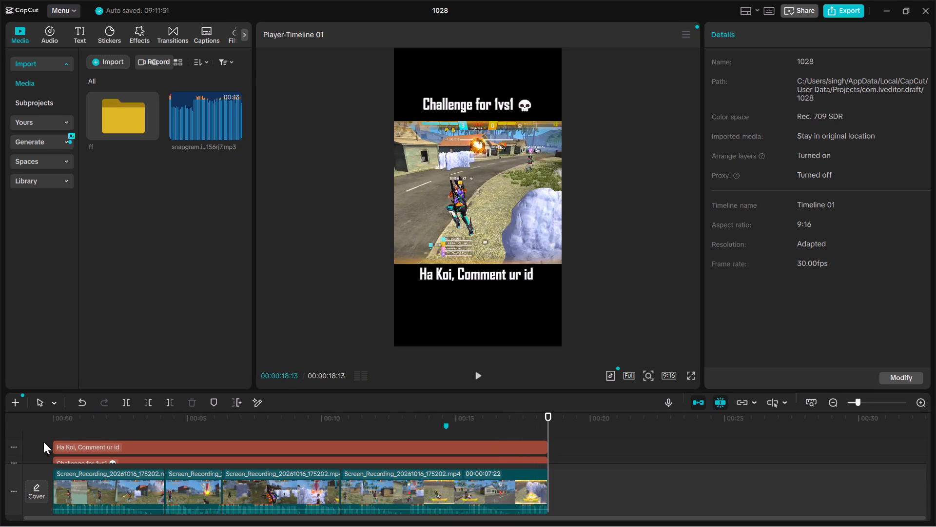
Export the video as 1028(1) in 4K, higher bit rate, H.264 mp4 at 30fps.
left_click(844, 9)
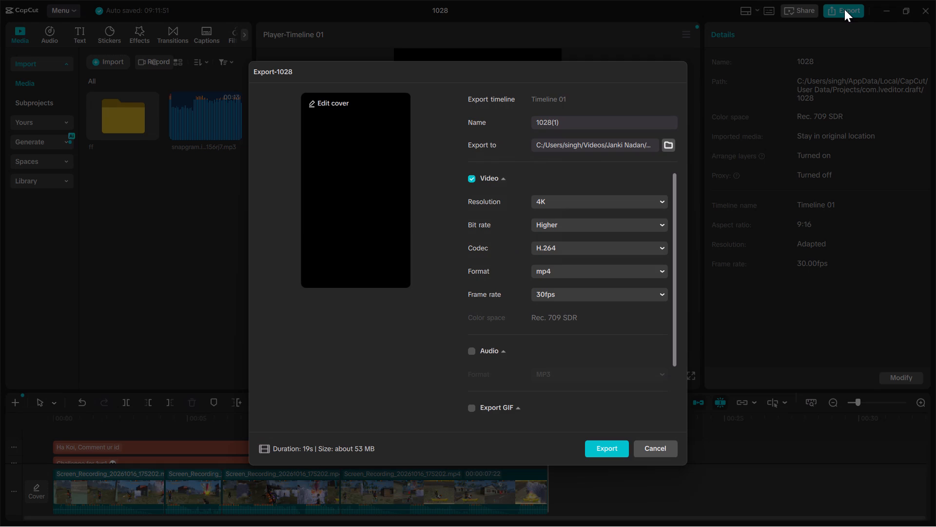
left_click(614, 449)
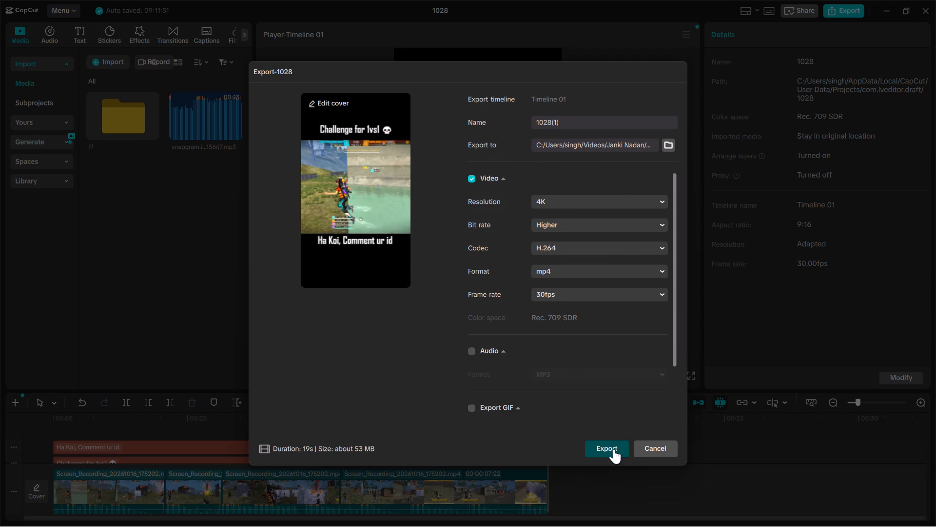
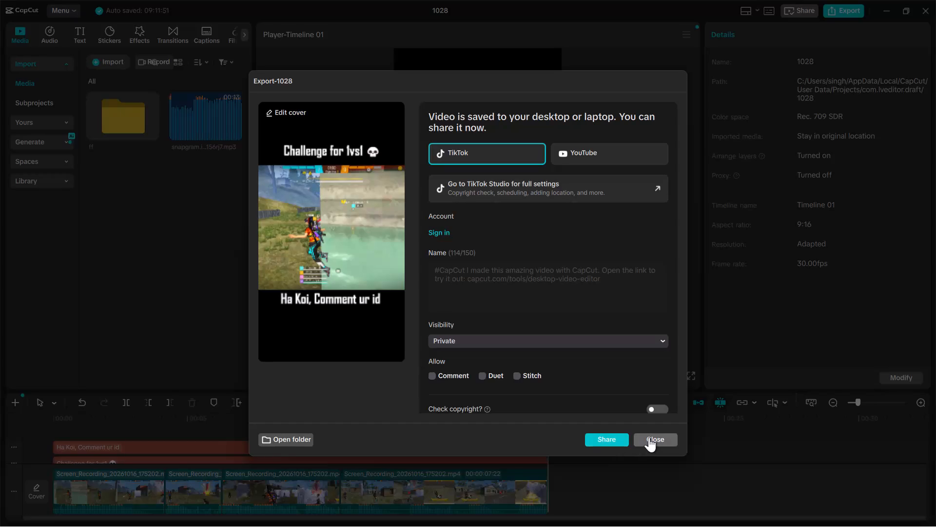
Dismiss the finished export's sharing window without sharing the video, returning to the project's timeline.
left_click(649, 437)
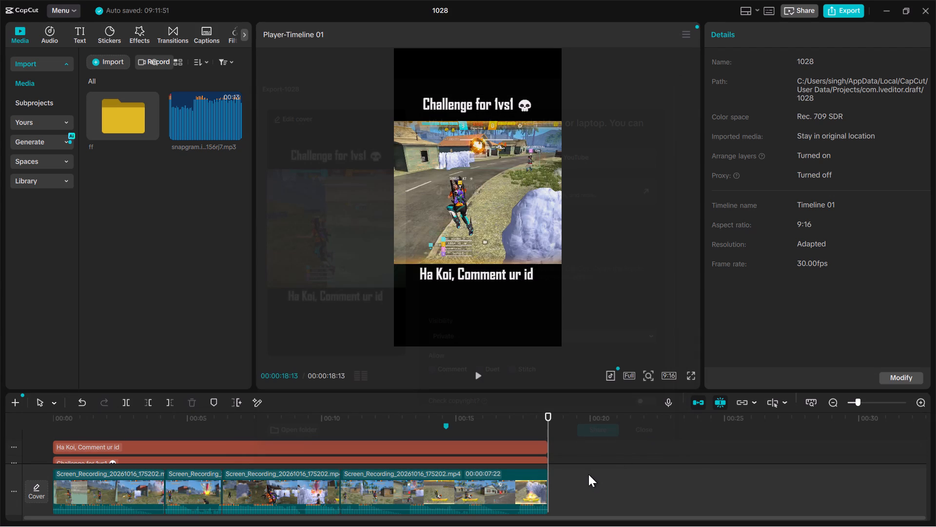
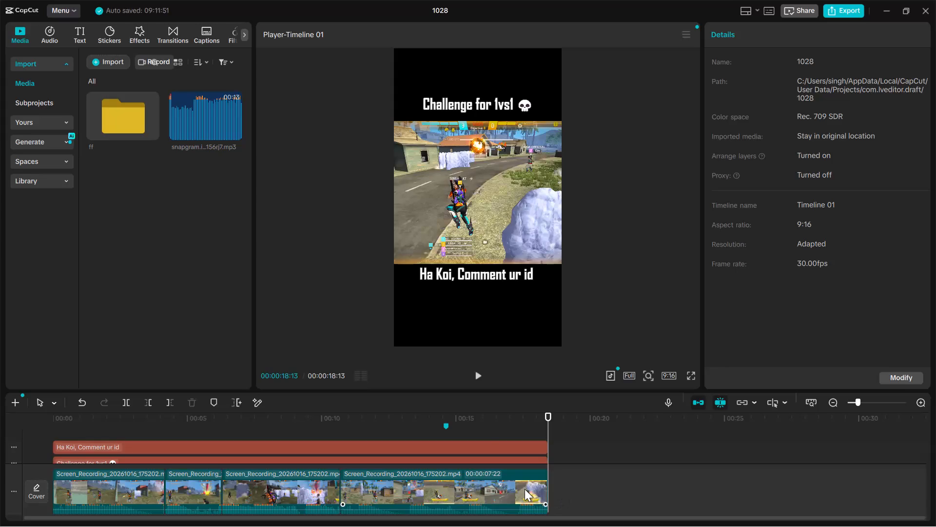
Undo the most recent edits to the lower "Ha Koi" caption's timing, position and wording.
key("ctrl+z")
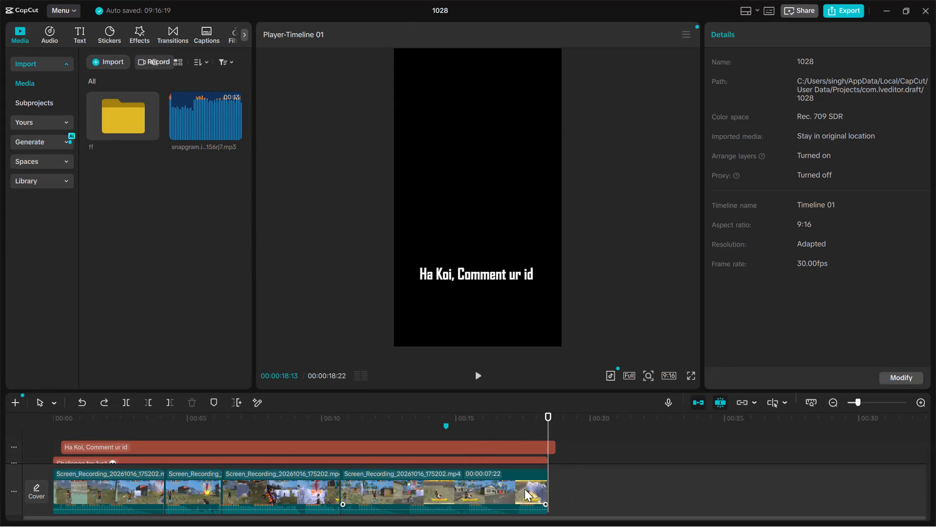
key("ctrl+z")
key("ctrl+z")
key("ctrl+z")
key("ctrl+z")
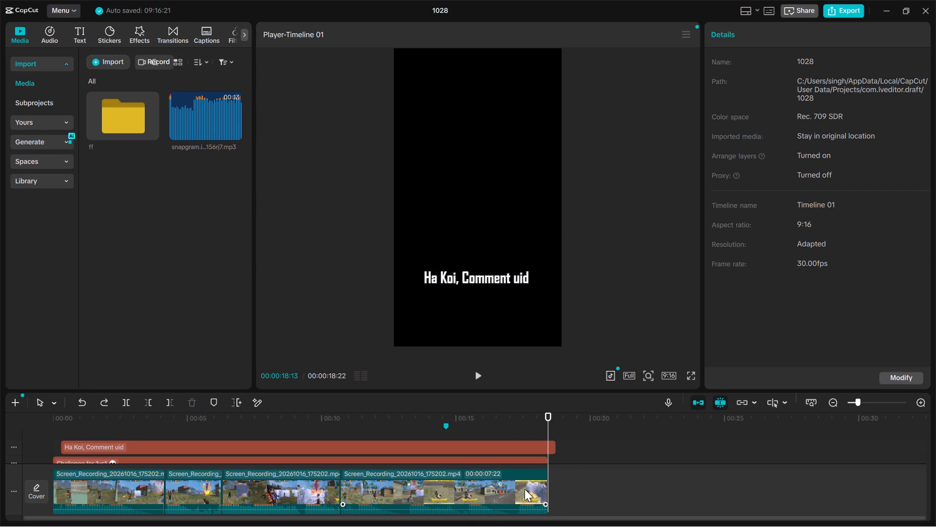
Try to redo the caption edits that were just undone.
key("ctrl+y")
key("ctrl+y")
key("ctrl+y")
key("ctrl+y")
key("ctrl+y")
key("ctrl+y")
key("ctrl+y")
Play the timeline from about 15 s through its end to check the last clip and captions.
scroll(514, 519, "down", 1)
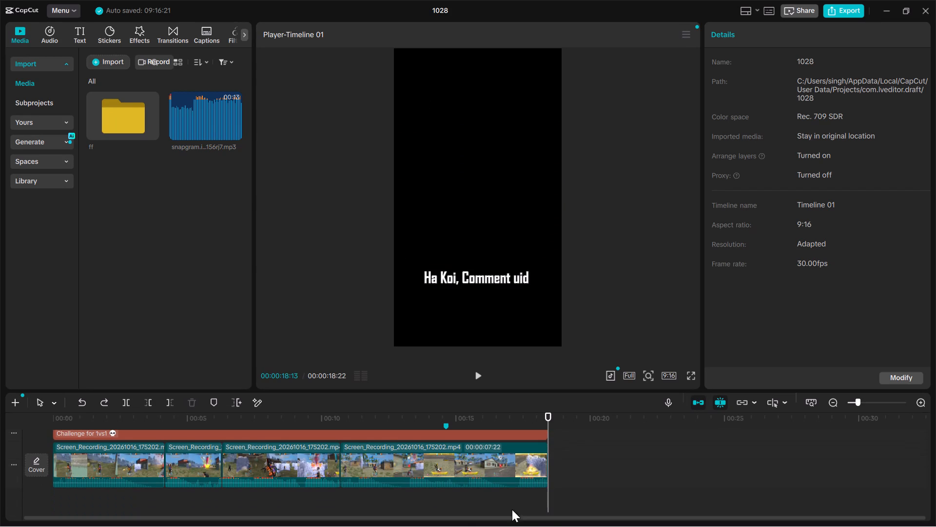
scroll(489, 462, "up", 2)
left_click(452, 433)
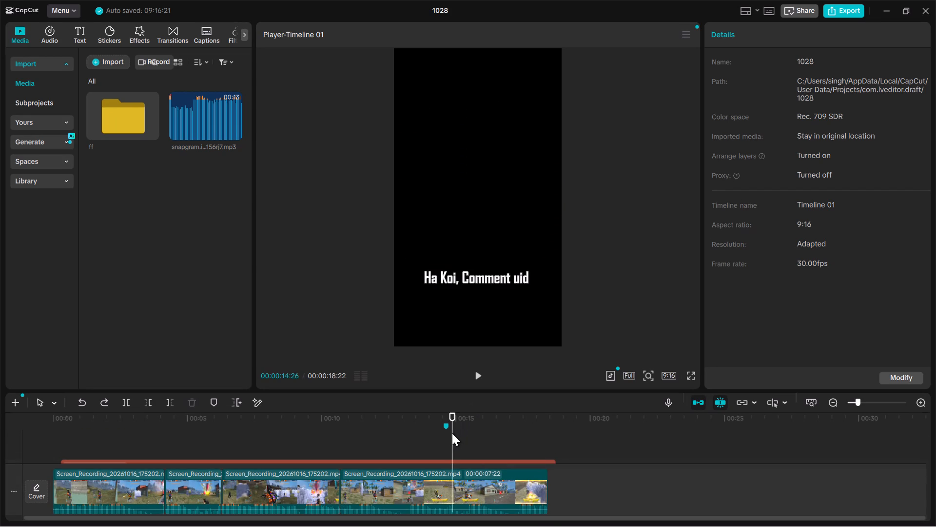
key("space")
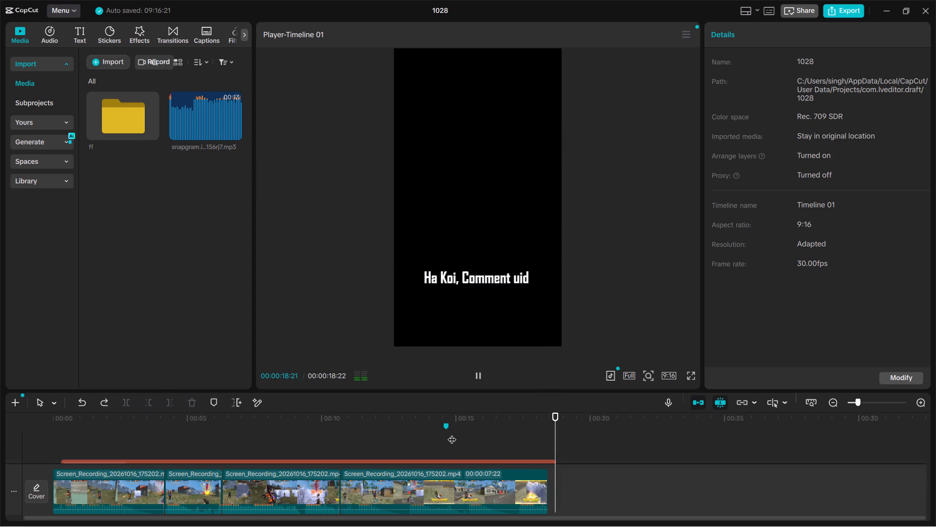
key("space")
key("space")
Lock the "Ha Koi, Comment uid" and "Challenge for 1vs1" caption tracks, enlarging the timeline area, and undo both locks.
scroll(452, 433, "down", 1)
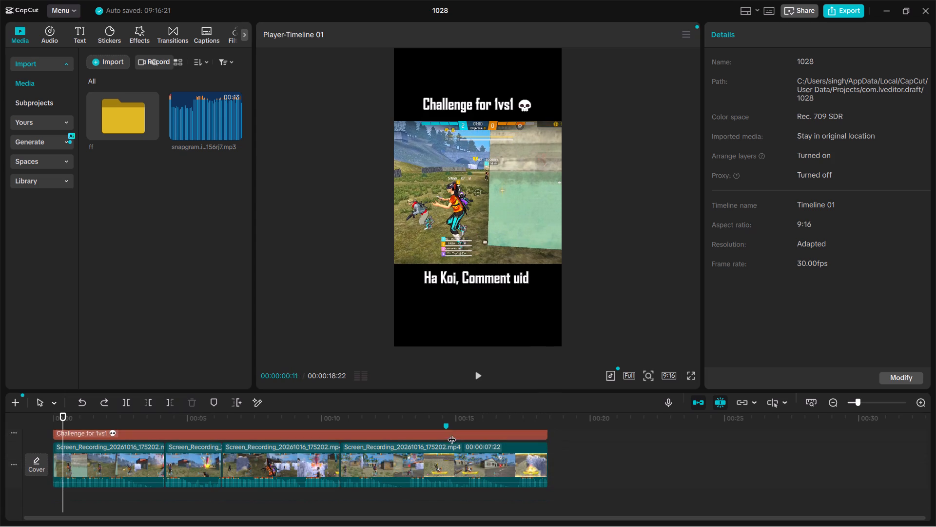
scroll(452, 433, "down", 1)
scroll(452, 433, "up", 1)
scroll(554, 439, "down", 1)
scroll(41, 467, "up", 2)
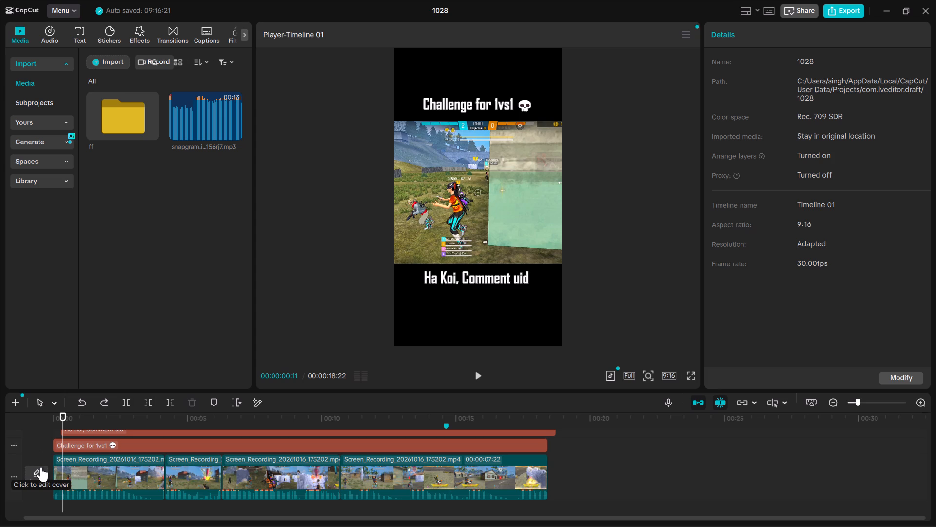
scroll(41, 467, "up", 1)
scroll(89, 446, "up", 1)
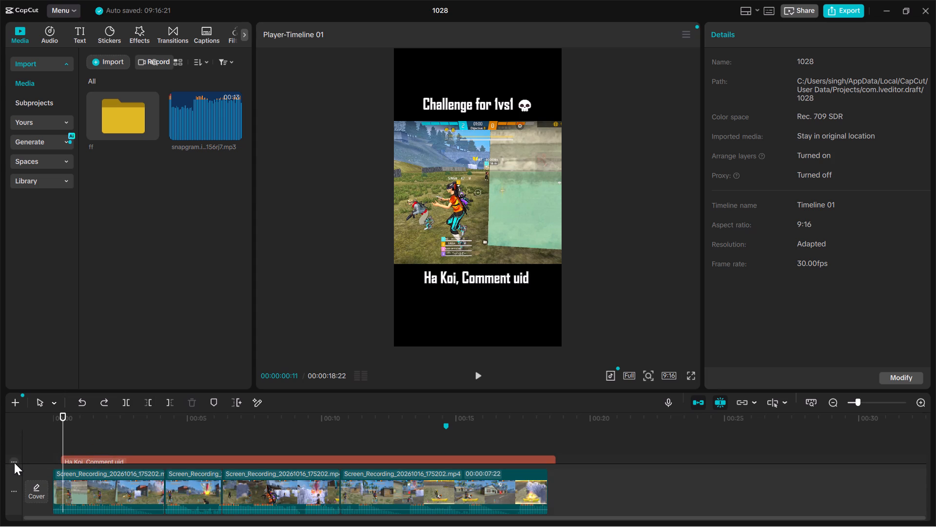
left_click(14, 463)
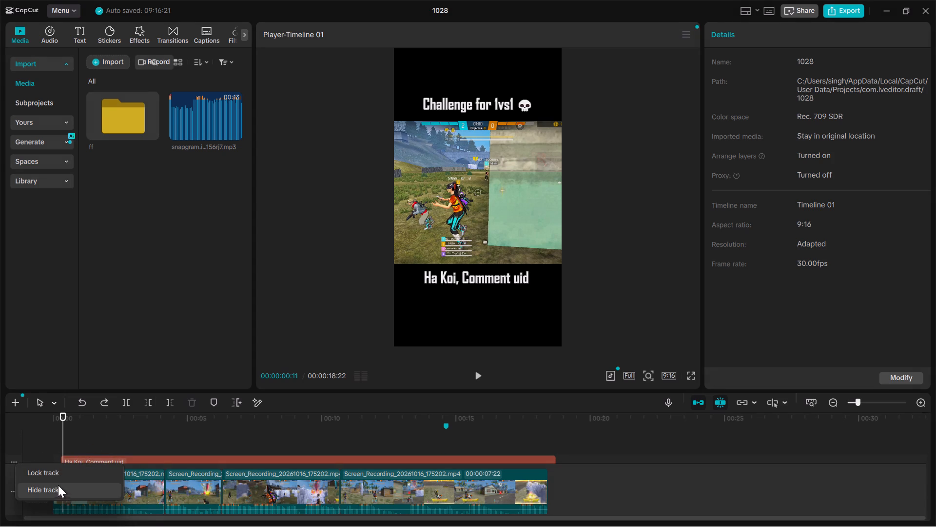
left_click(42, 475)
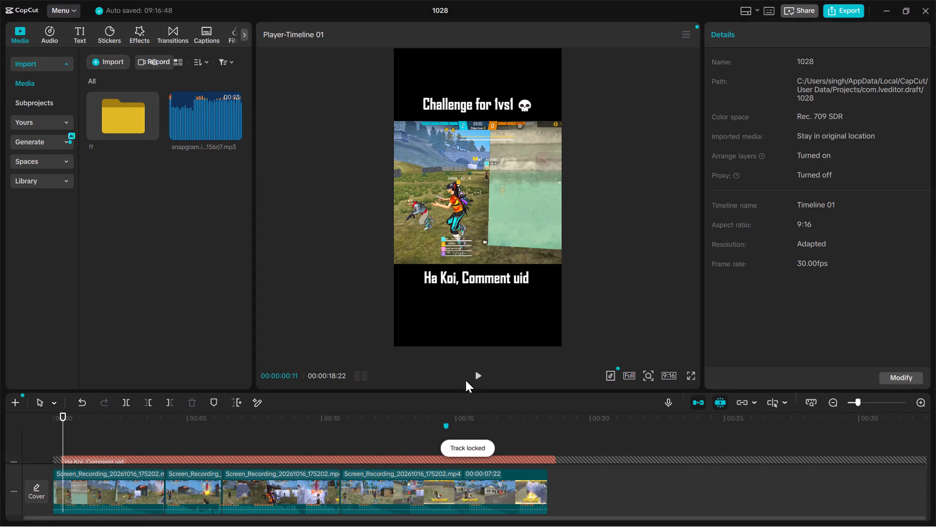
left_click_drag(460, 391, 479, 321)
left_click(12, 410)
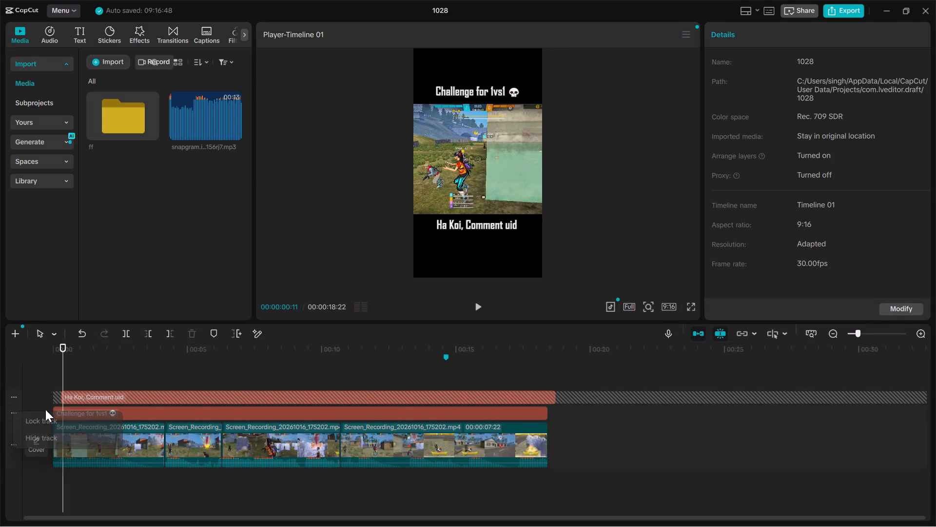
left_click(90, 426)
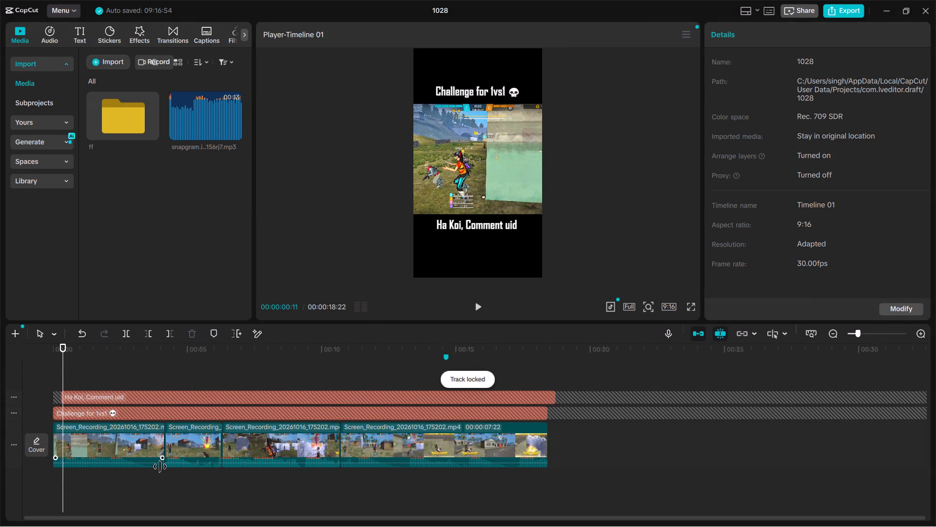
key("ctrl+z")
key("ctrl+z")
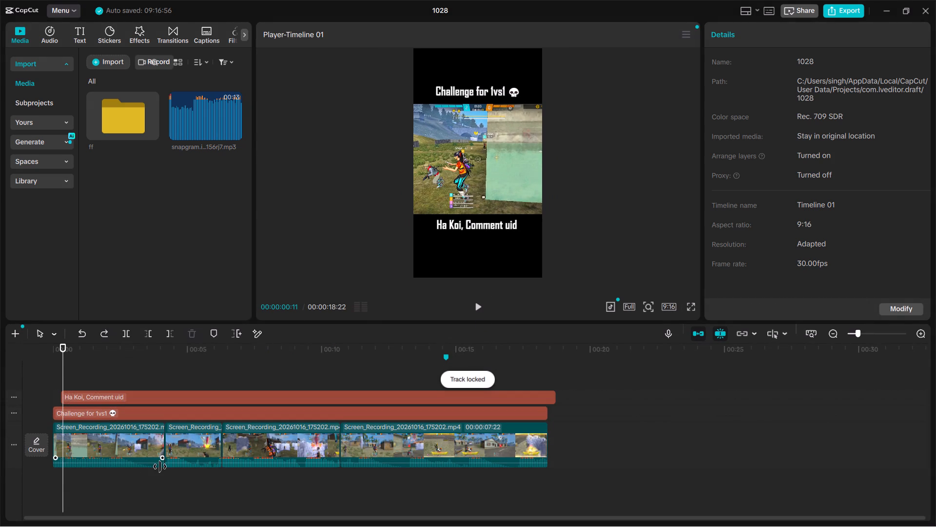
Undo the earlier edits repeatedly until the "Did You Notice" title and the removed remainder of the screen recording are back on the timeline.
key("ctrl+z")
key("ctrl+z")
key("ctrl+z")
key("ctrl+z")
key("ctrl+z")
key("ctrl+z")
key("ctrl+z")
key("ctrl+z")
key("ctrl+z")
key("ctrl+z")
key("ctrl+z")
key("ctrl+z")
key("ctrl+z")
key("ctrl+z")
key("ctrl+z")
key("ctrl+z")
key("ctrl+z")
key("ctrl+z")
key("ctrl+z")
key("ctrl+z")
key("ctrl+z")
key("ctrl+z")
key("ctrl+z")
key("ctrl+z")
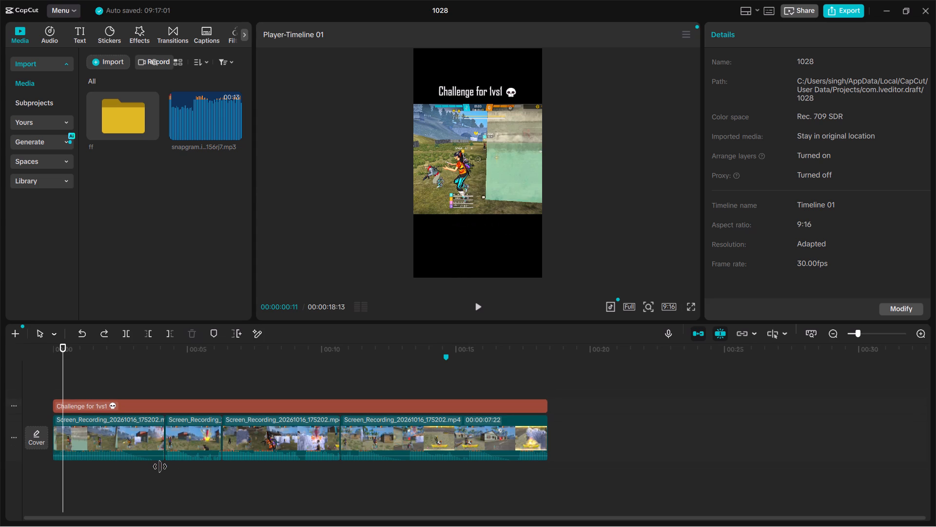
key("ctrl+z")
key("ctrl+z")
key("ctrl+z")
key("ctrl+z")
key("ctrl+z")
key("ctrl+z")
key("ctrl+z")
key("ctrl+z")
key("ctrl+z")
key("ctrl+z")
key("ctrl+z")
key("ctrl+z")
key("ctrl+z")
key("ctrl+z")
key("ctrl+z")
key("ctrl+z")
key("ctrl+z")
key("ctrl+z")
key("ctrl+z")
key("ctrl+z")
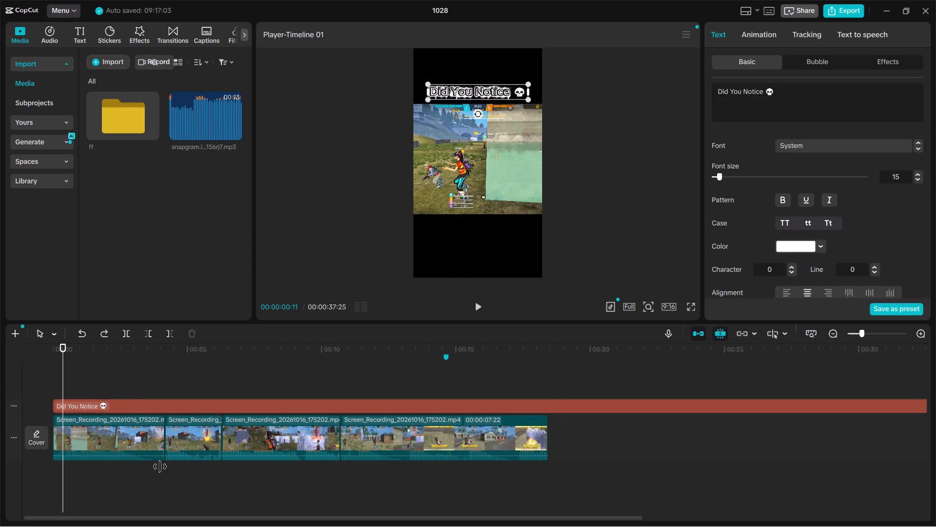
Play and skim the restored screen recording from about 22 s to 3:30 to locate where the next match's footage starts.
scroll(507, 502, "left", 2)
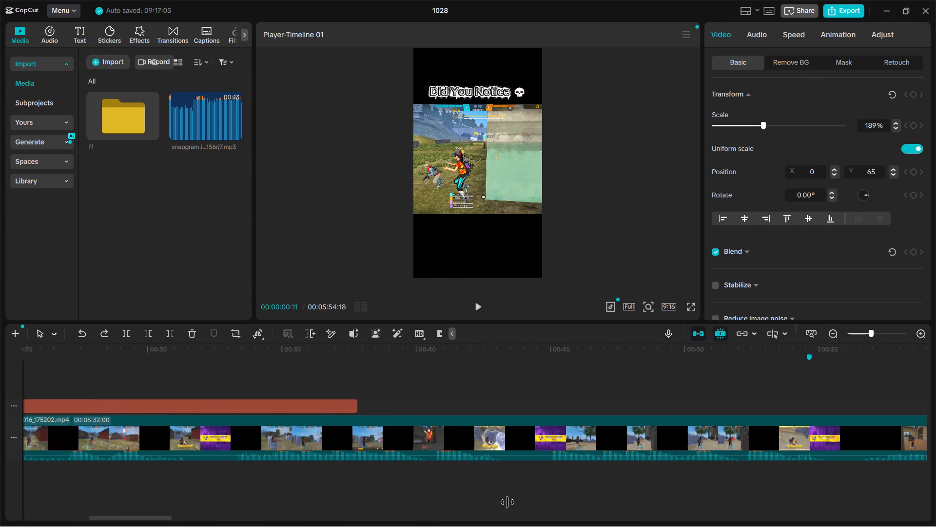
scroll(507, 502, "left", 1)
scroll(507, 502, "down", 3, "ctrl")
scroll(507, 502, "right", 4)
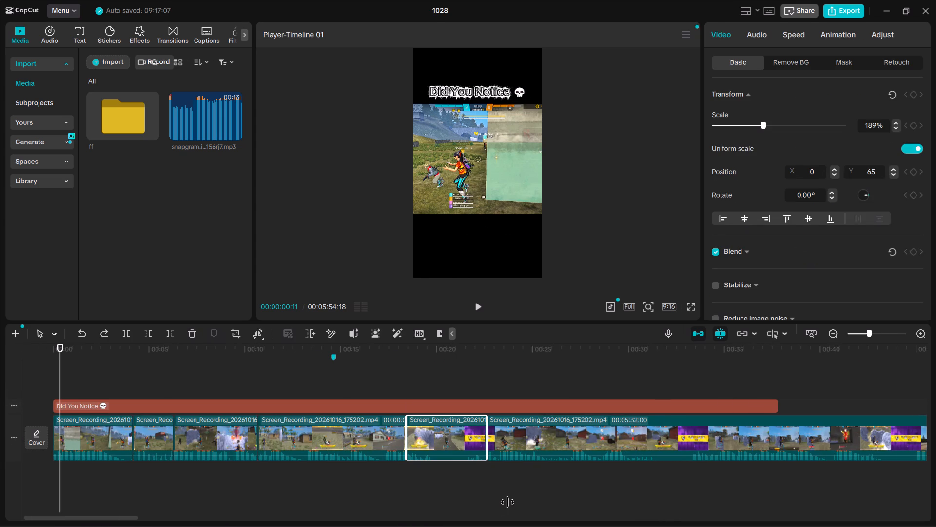
left_click(490, 368)
key("space")
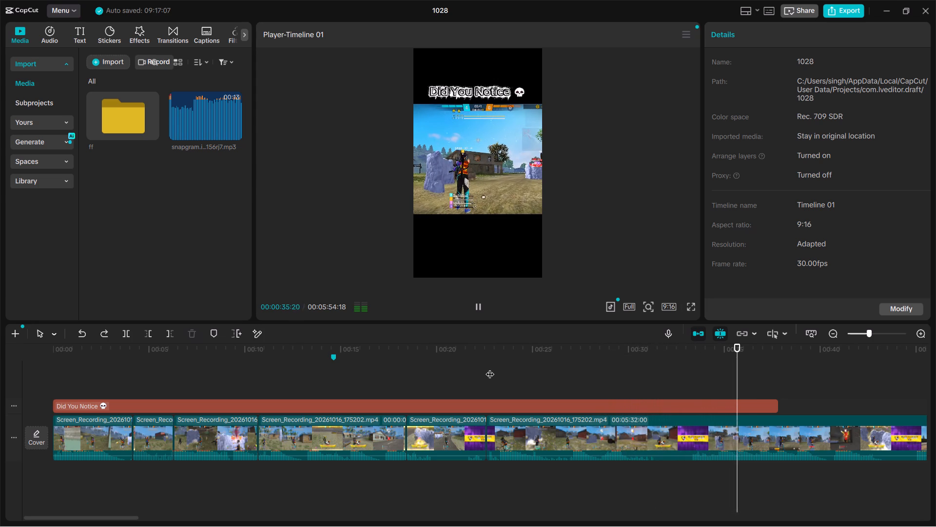
scroll(490, 368, "down", 8, "ctrl")
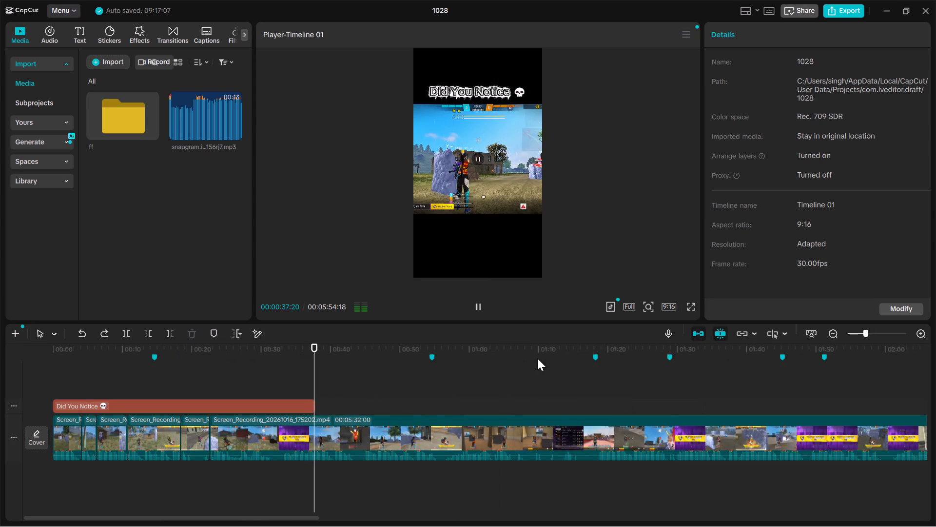
left_click(511, 385)
left_click(475, 388)
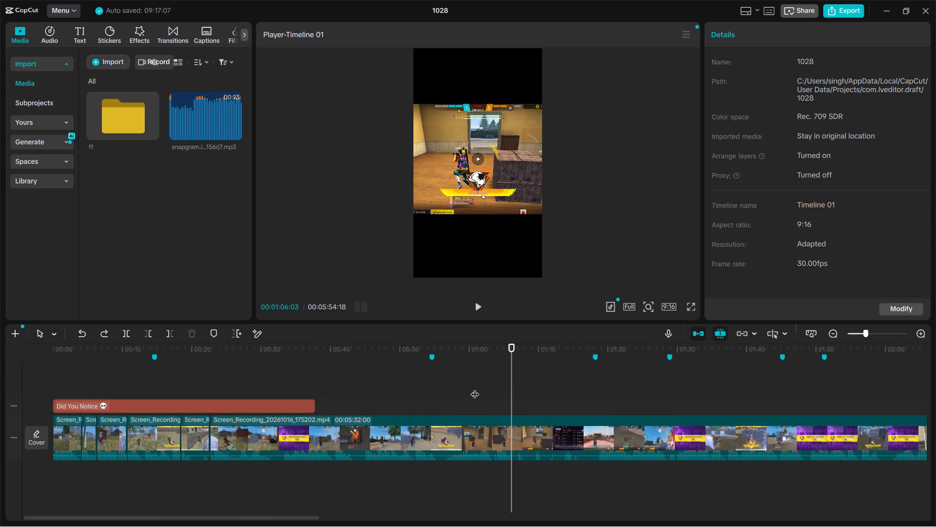
left_click(604, 412)
left_click(687, 395)
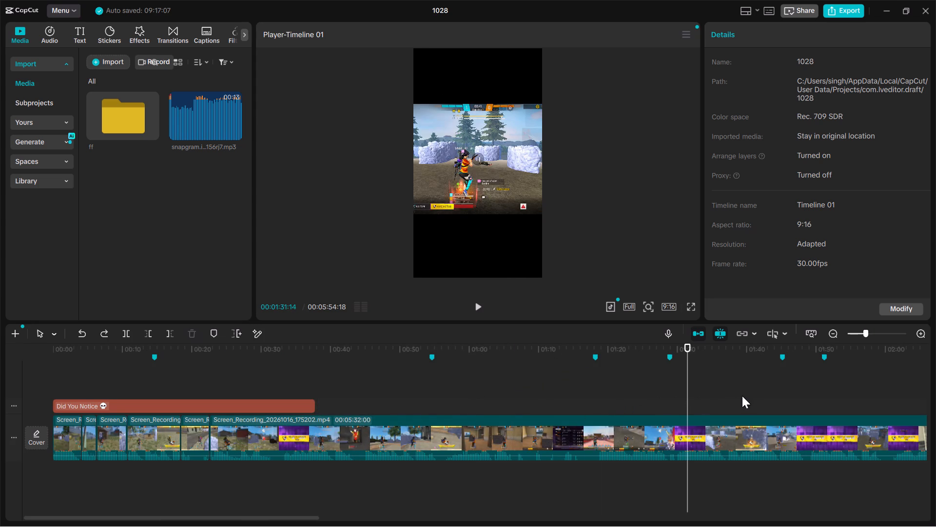
left_click(742, 396)
left_click(803, 397)
scroll(803, 397, "left", 2)
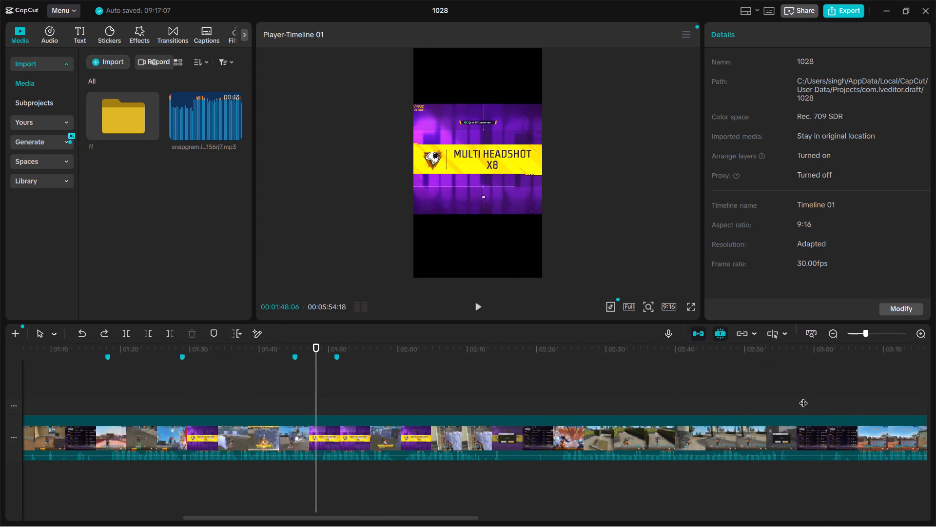
left_click(444, 390)
left_click(560, 383)
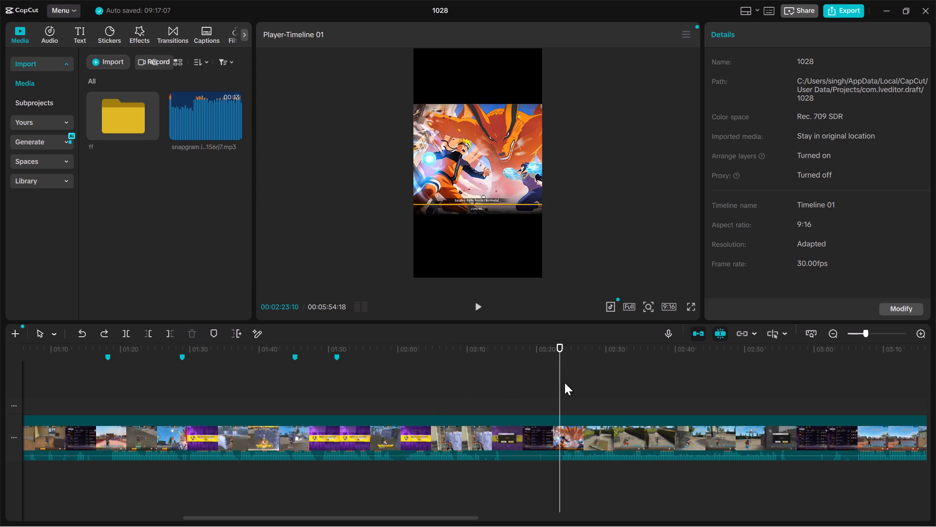
left_click(643, 387)
left_click(685, 395)
left_click(753, 393)
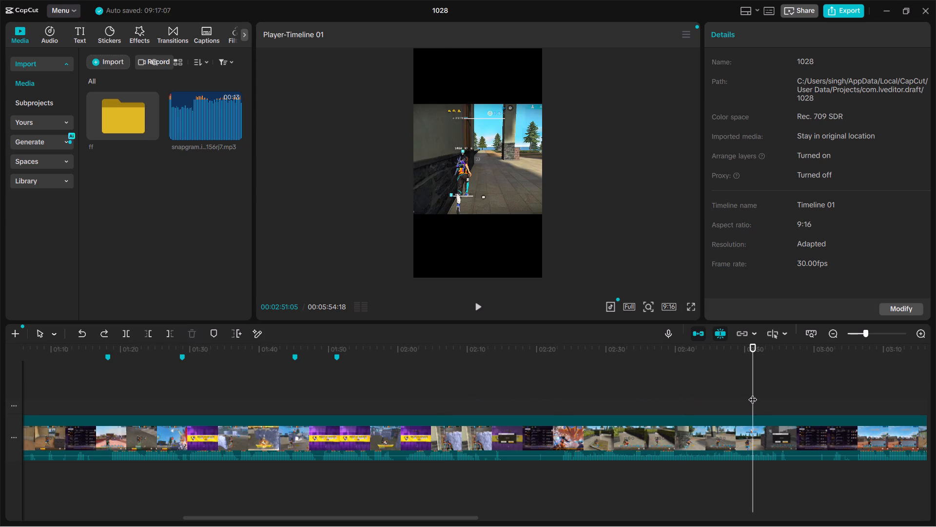
scroll(753, 393, "left", 2)
left_click(606, 395)
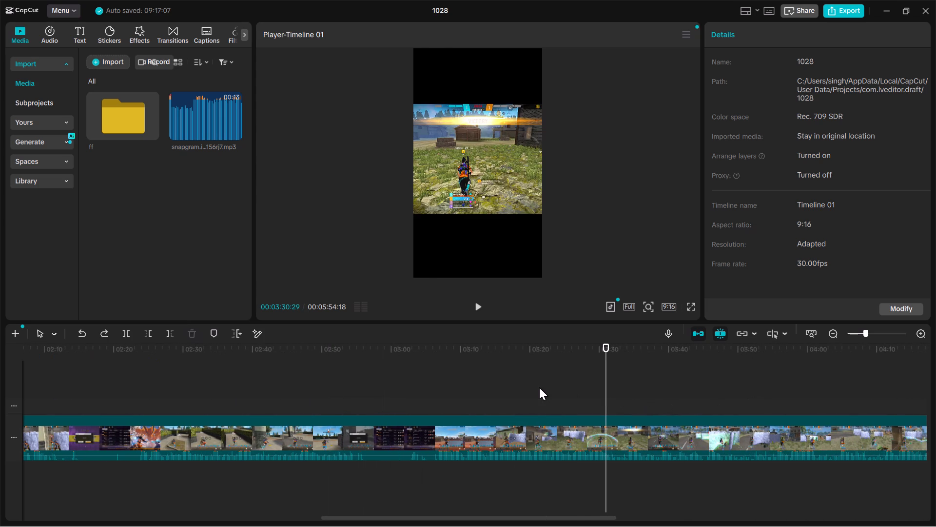
left_click(539, 387)
left_click(507, 405)
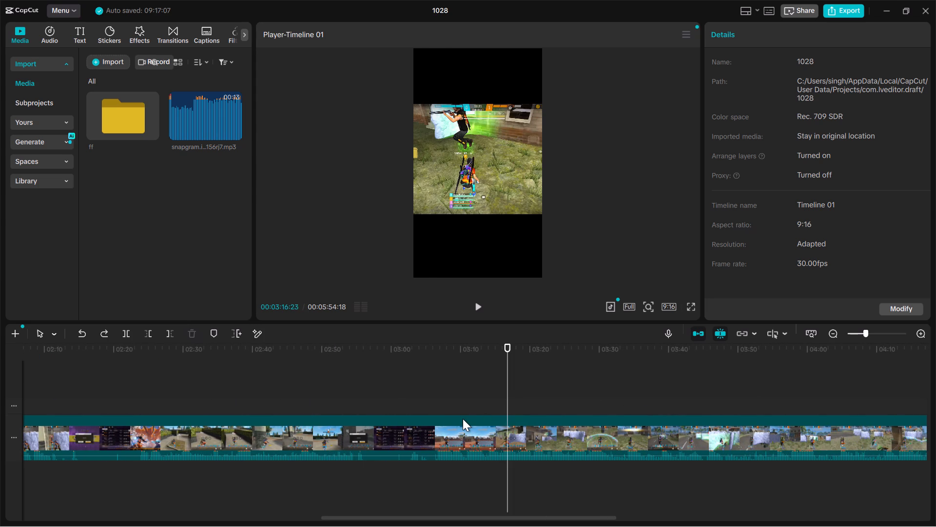
left_click(463, 419)
left_click(438, 401)
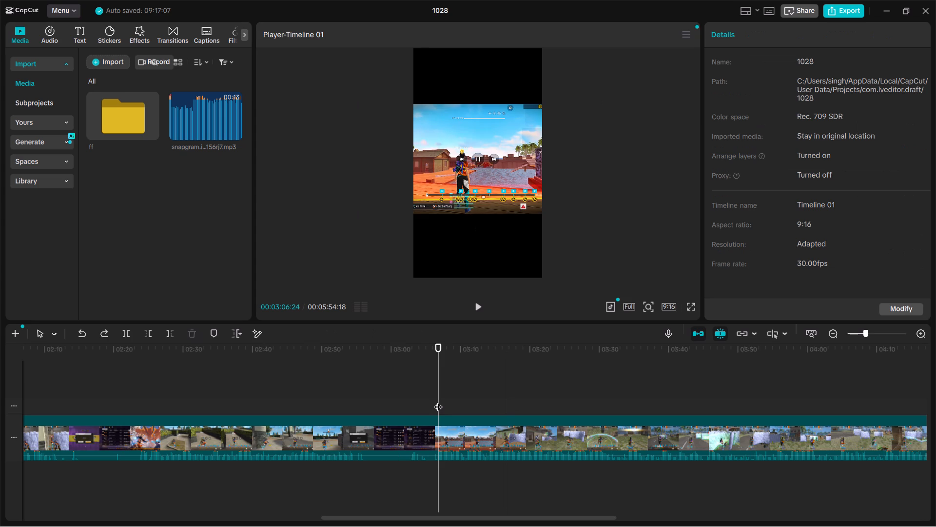
Split the long recording clip at about 03:06:20, where the next match begins, and delete the part before the cut.
left_click(452, 402)
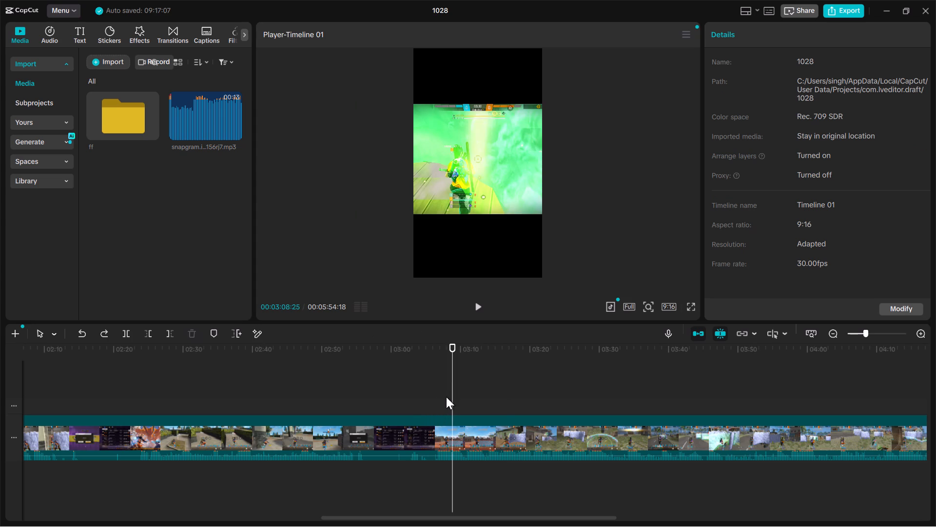
left_click(446, 398)
left_click(437, 399)
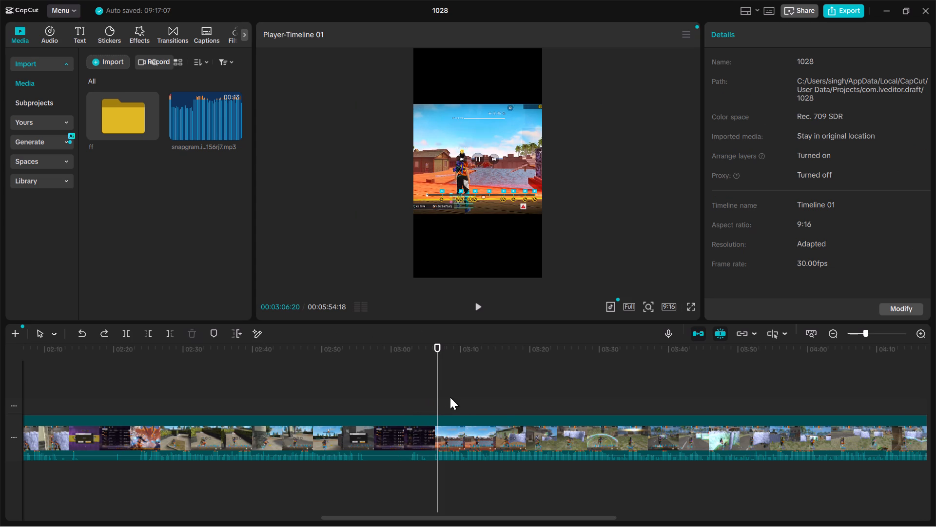
key("b")
left_click(385, 434)
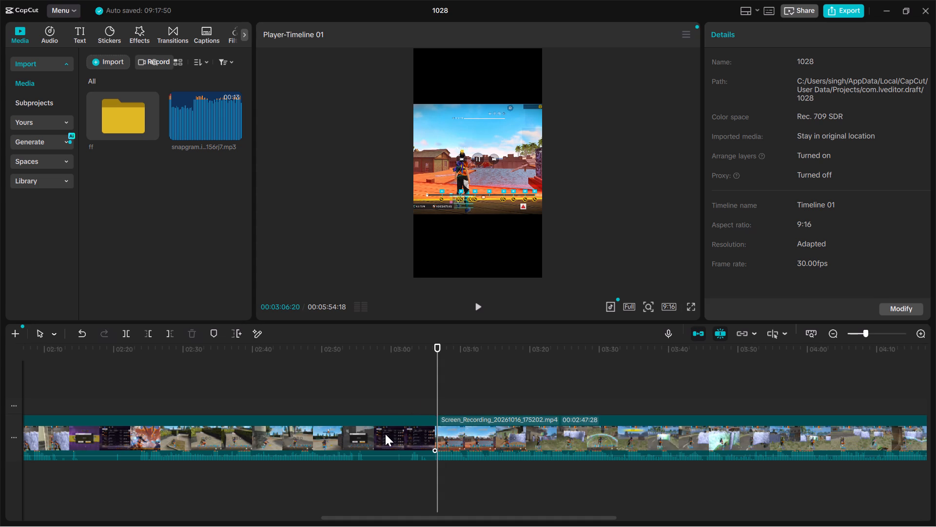
key("Delete")
Delete the five short clips at the start of the timeline, leaving only the long recording clip.
scroll(385, 434, "right", 10)
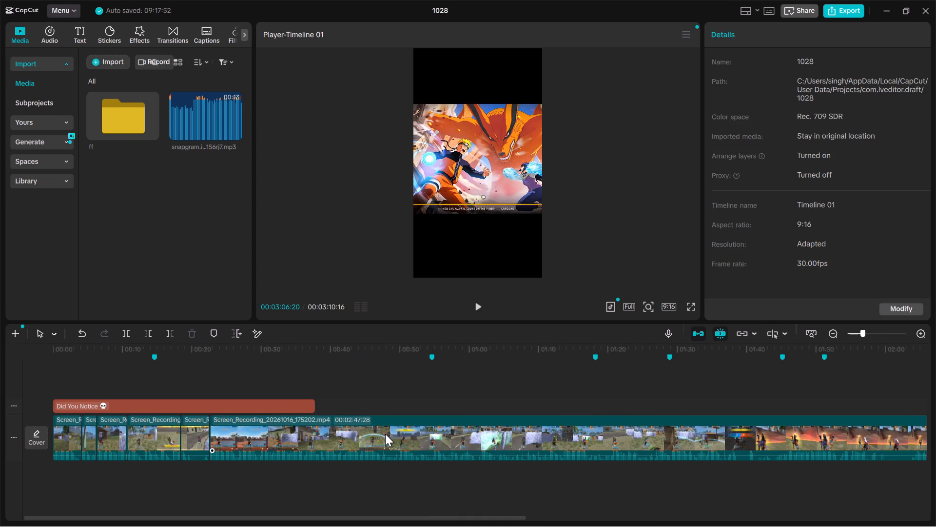
left_click_drag(69, 474, 97, 452)
left_click_drag(97, 452, 188, 446)
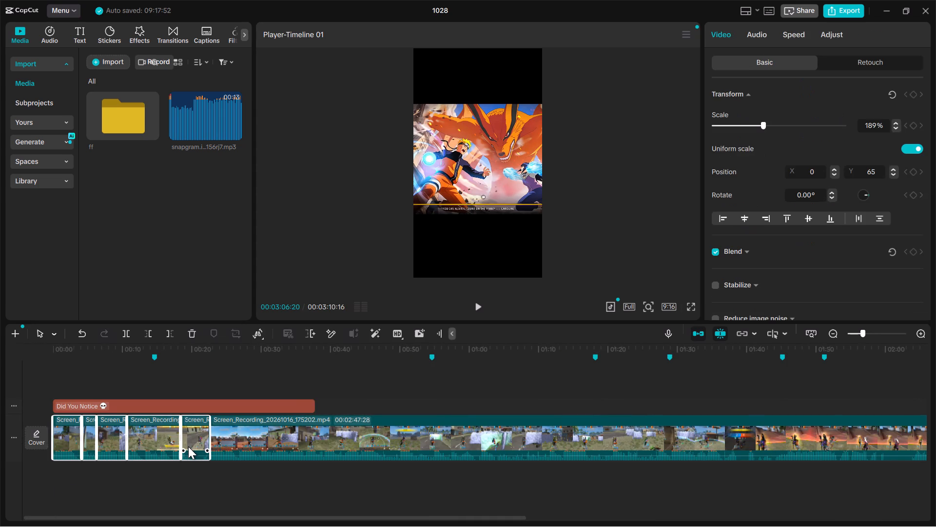
key("Delete")
Play the remaining recording from the start to about 8 s to review the opening gameplay.
key("Home")
key("space")
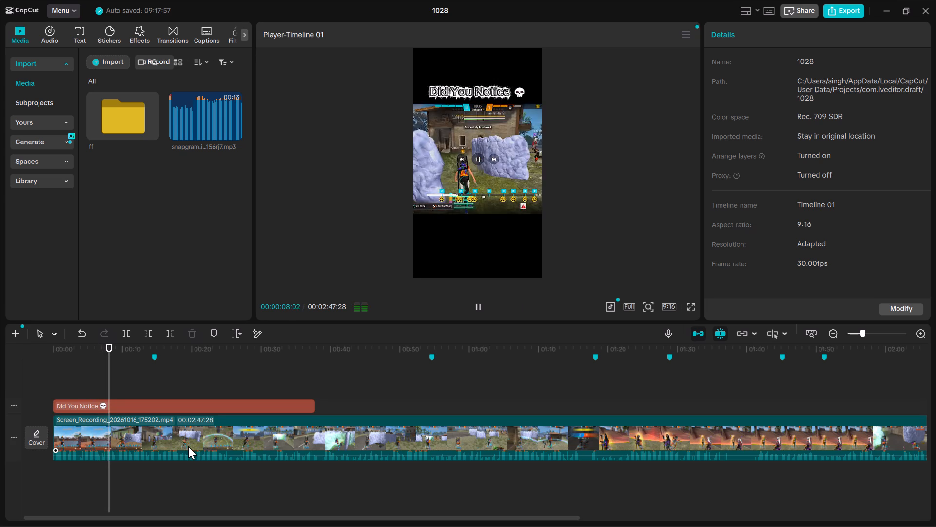
key("space")
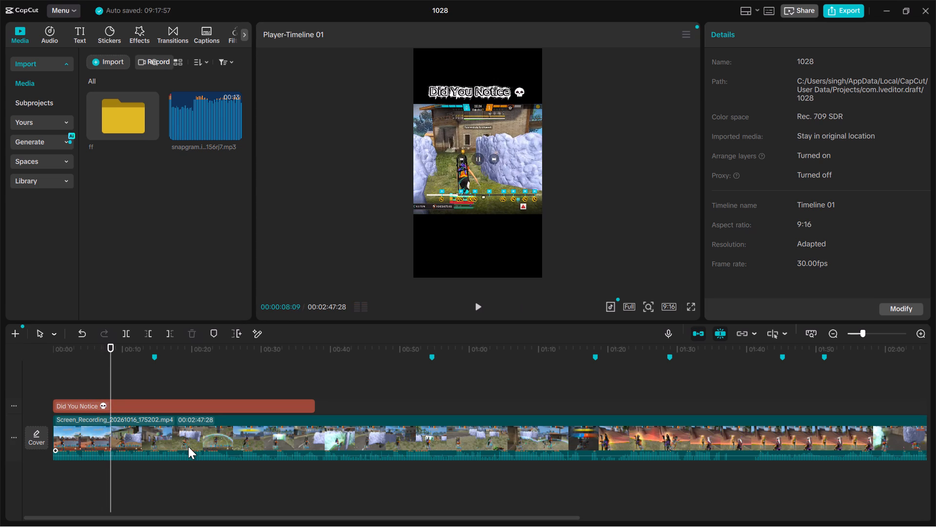
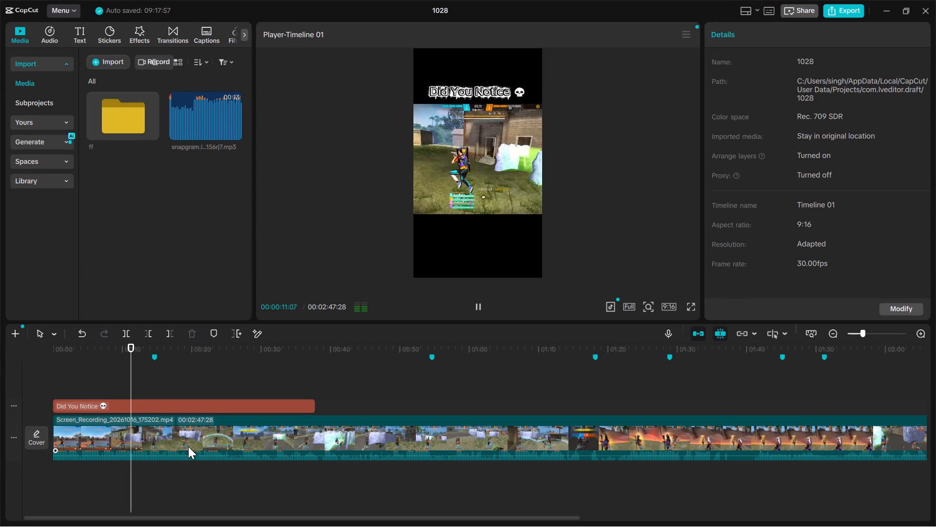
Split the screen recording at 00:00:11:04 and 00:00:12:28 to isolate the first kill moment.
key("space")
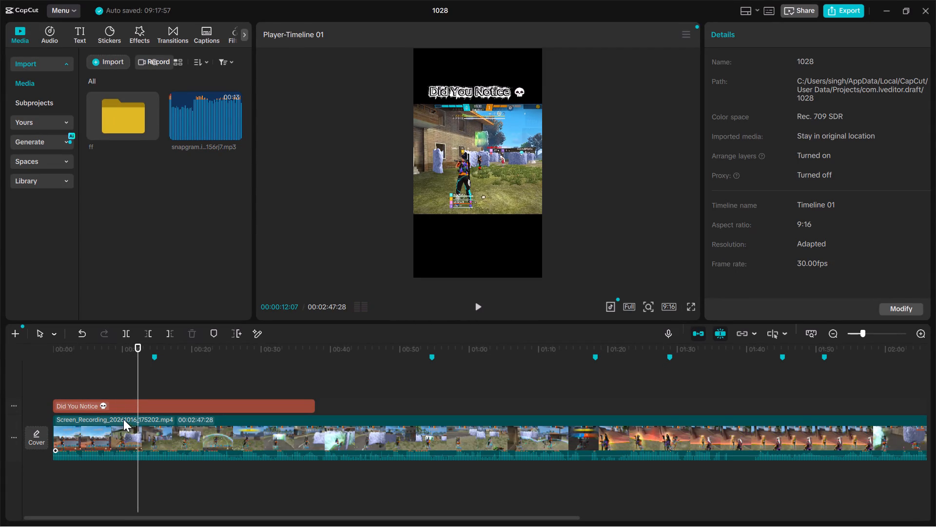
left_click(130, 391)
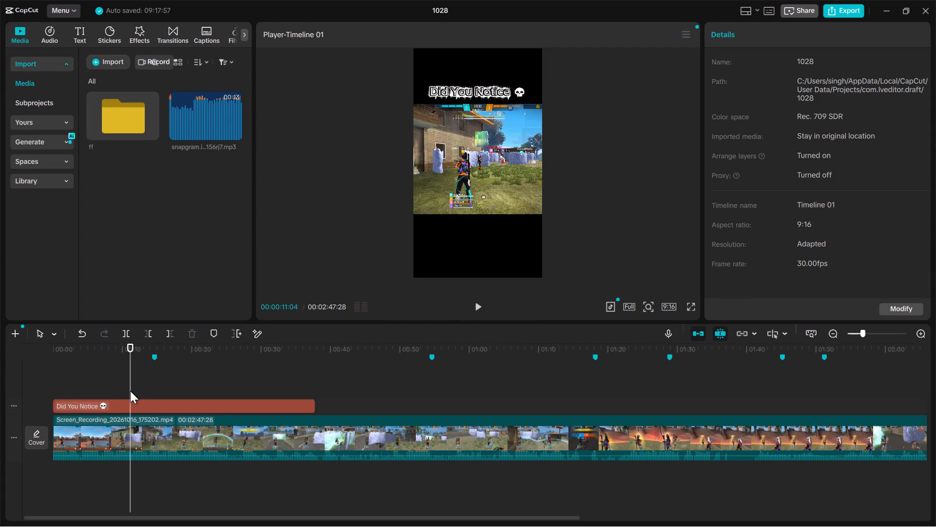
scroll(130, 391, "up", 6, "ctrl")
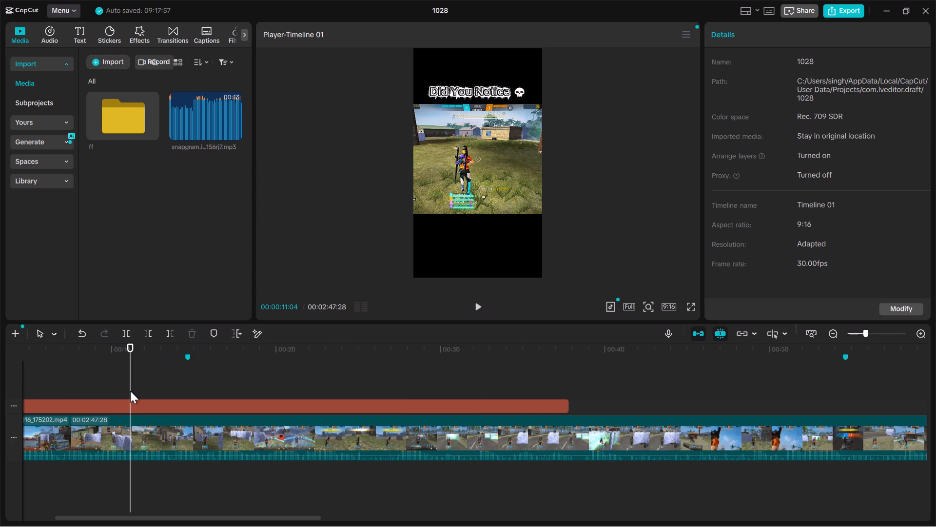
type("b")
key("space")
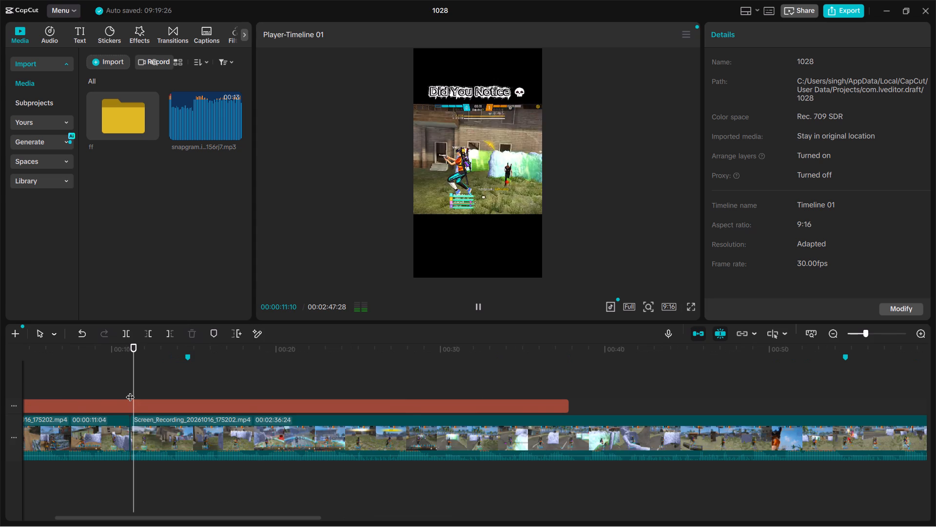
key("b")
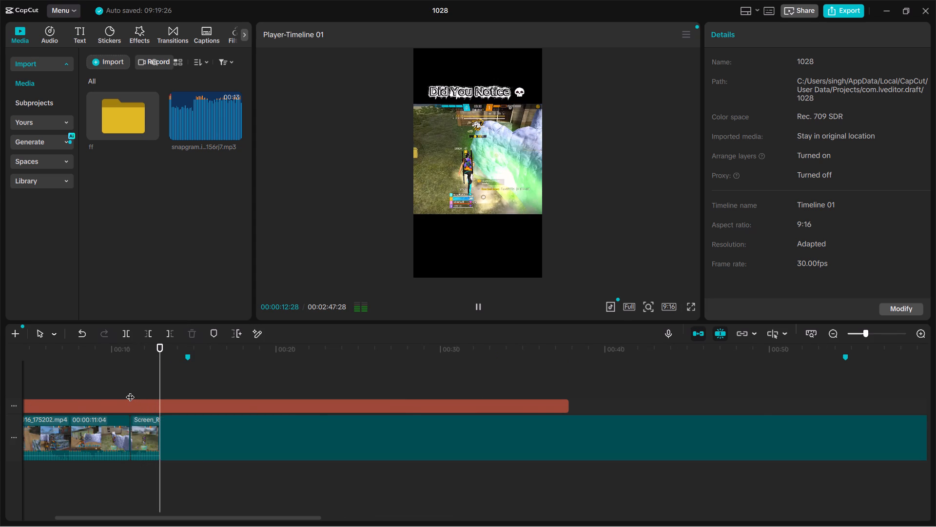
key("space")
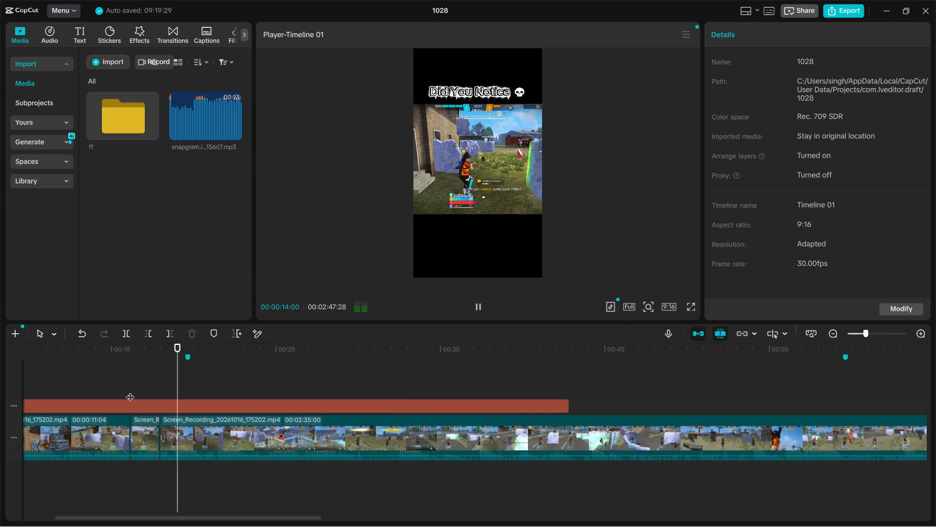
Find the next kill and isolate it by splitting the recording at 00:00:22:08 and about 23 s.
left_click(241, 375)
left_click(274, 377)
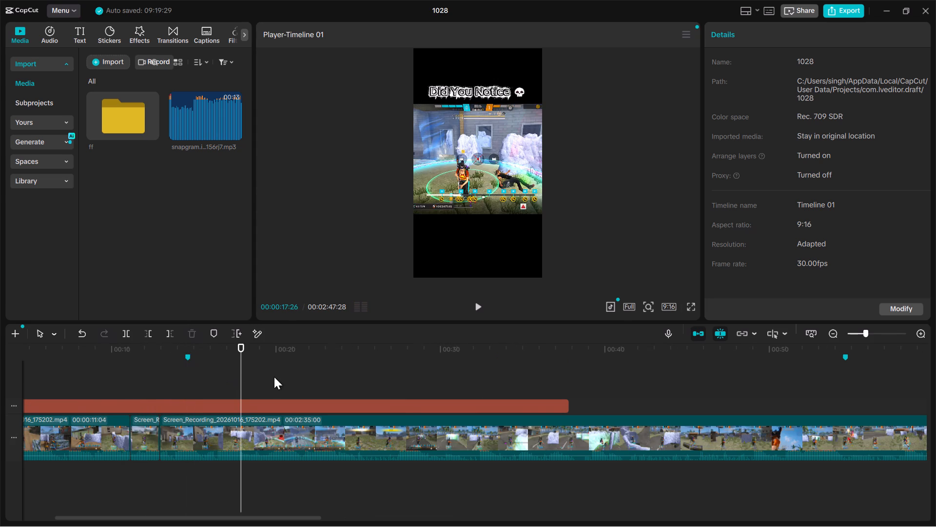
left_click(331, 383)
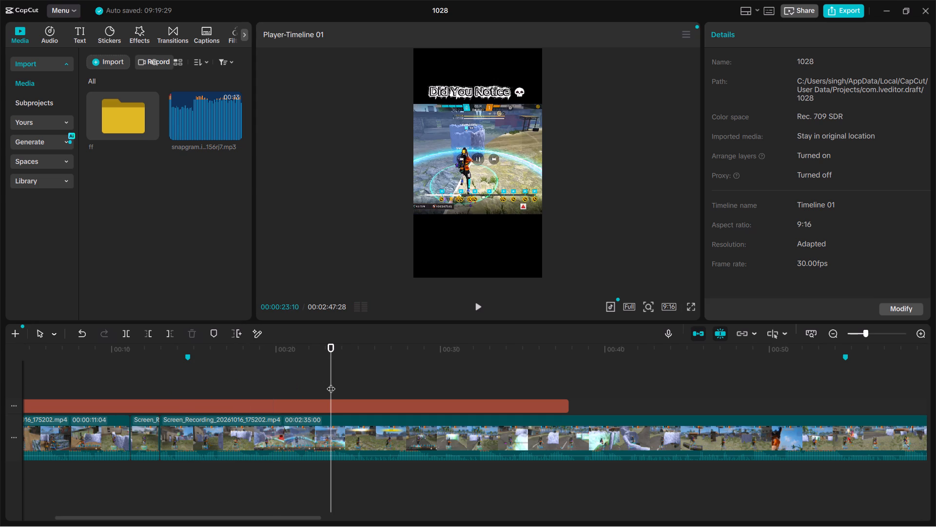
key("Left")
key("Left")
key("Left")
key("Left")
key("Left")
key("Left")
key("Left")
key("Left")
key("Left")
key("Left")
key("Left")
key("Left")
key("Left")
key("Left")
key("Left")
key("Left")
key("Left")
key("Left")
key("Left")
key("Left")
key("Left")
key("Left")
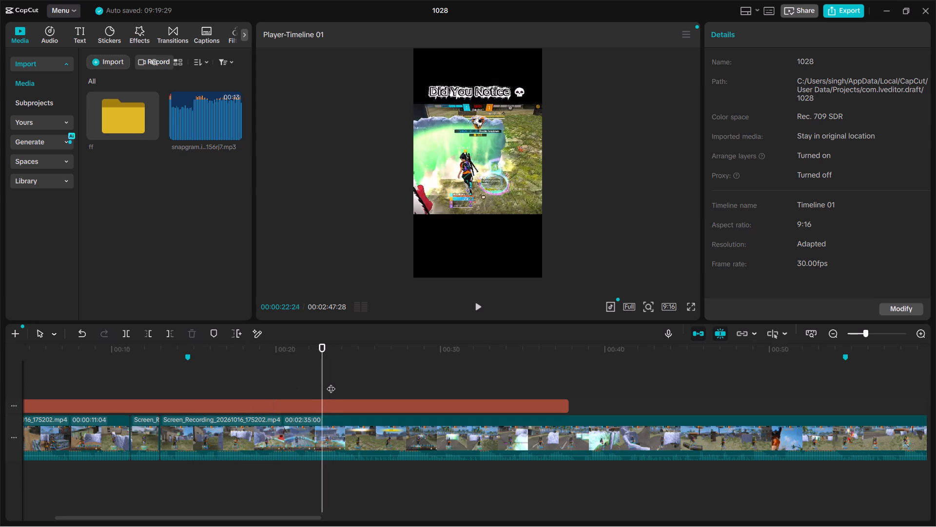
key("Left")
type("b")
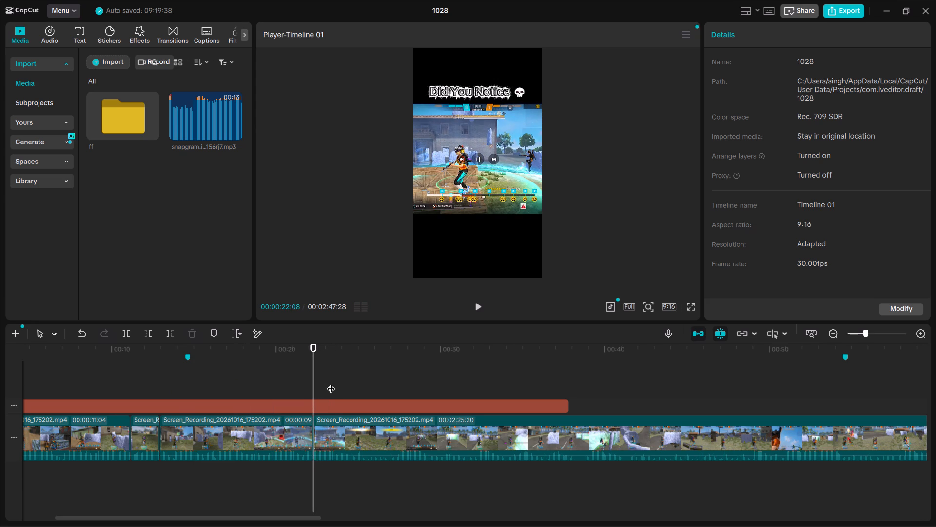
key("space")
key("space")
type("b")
Skim past the victory moment to the following round and split the recording at about 31 s, where its fight begins.
key("space")
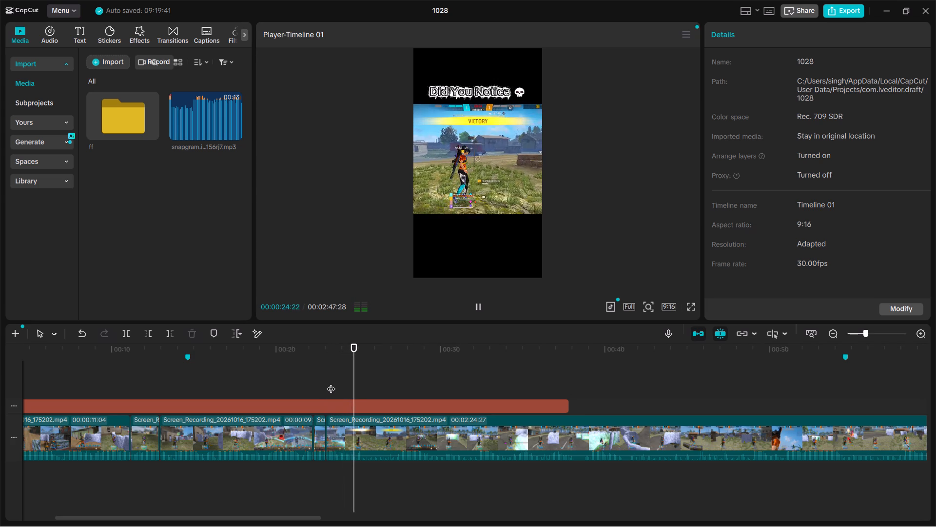
left_click(481, 385)
left_click(541, 379)
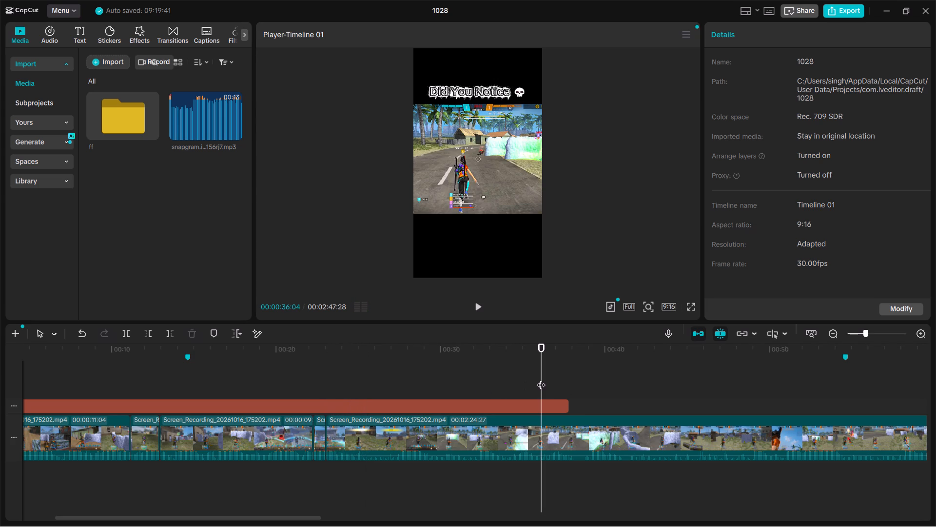
left_click(483, 382)
left_click(457, 380)
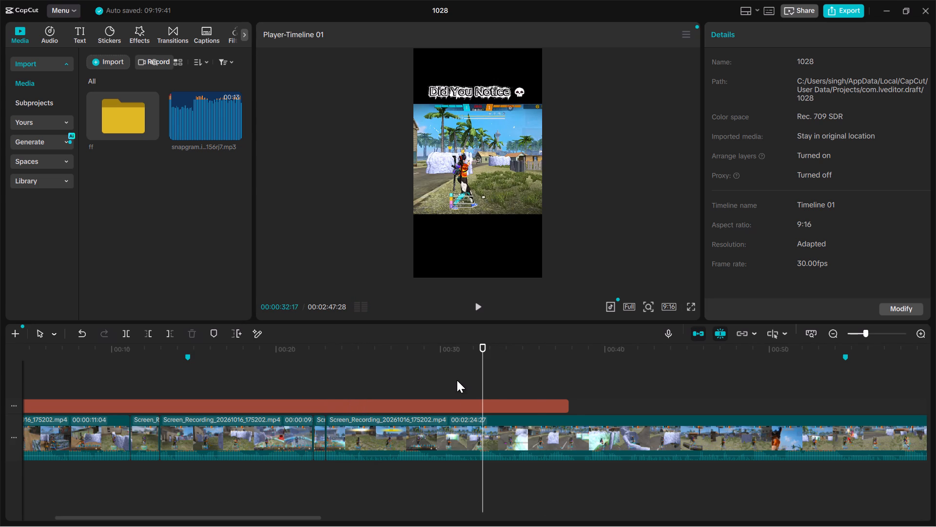
key("space")
key("space")
type("b")
key("space")
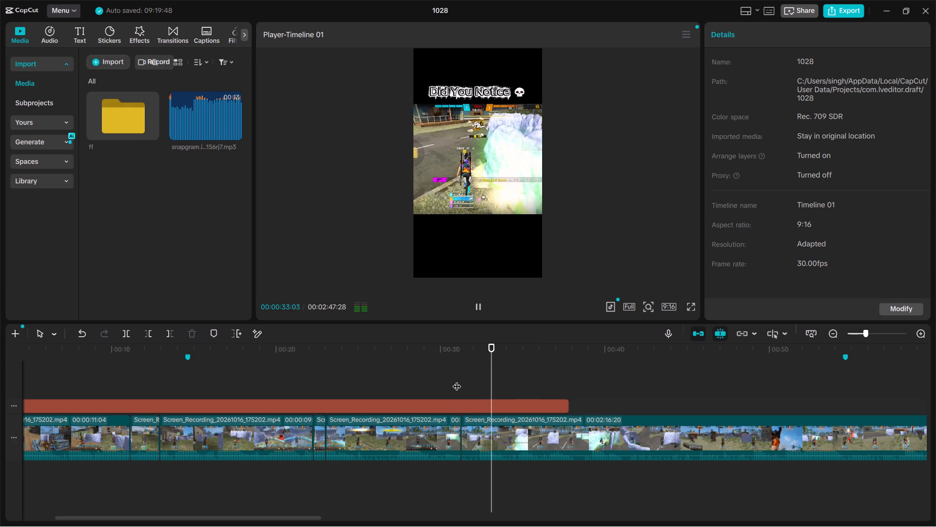
key("space")
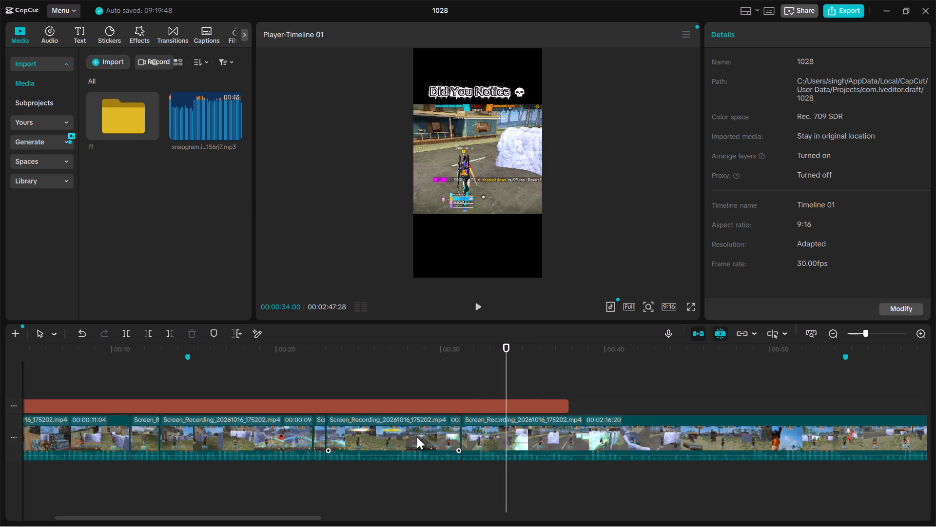
Delete the opening clip and the two longer clips between the splits, keeping the two short kill clips and the remaining recording.
left_click(417, 437)
key("Delete")
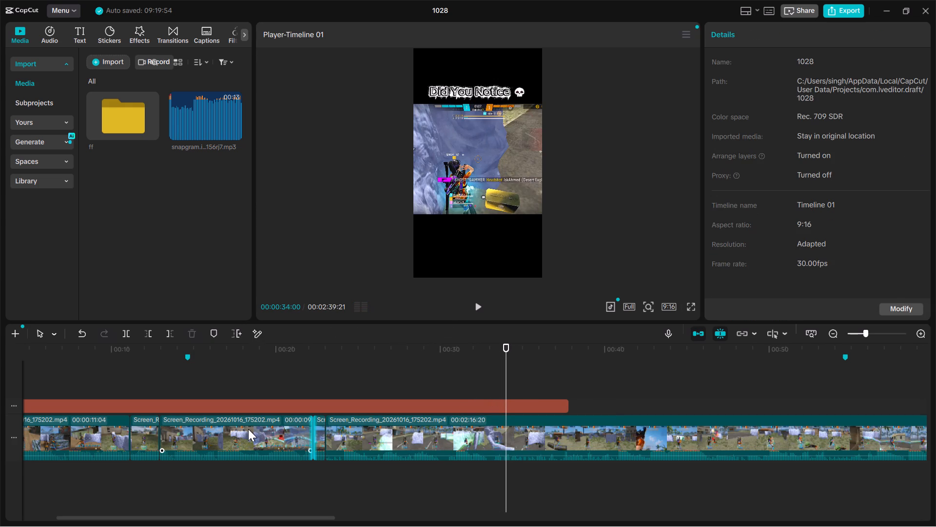
left_click(248, 429)
key("Delete")
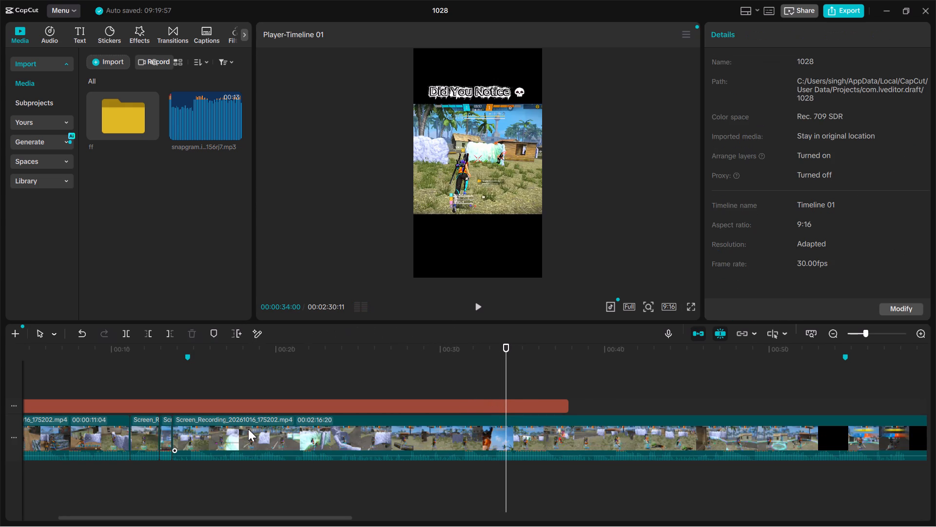
scroll(248, 429, "right", 1)
left_click(168, 428)
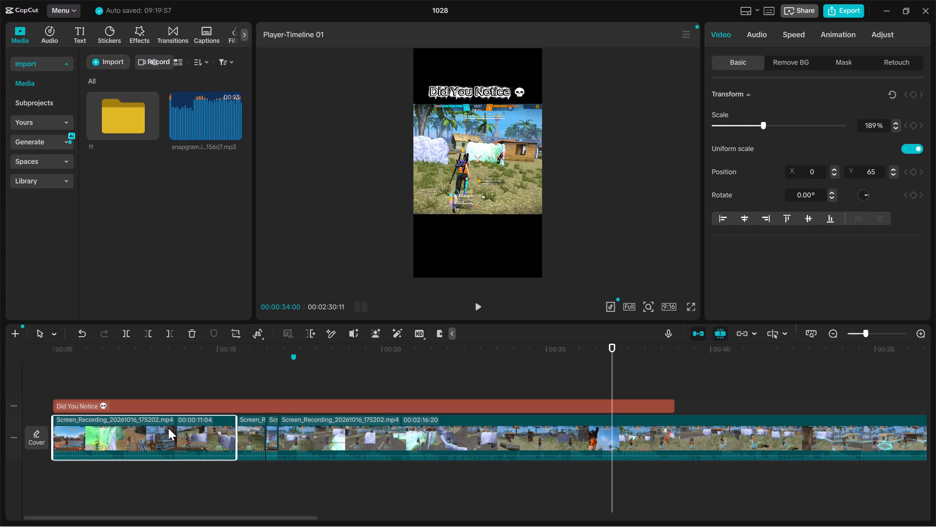
key("Delete")
Review the shortened timeline from about 2 s to 9 s, step back through the fight, and return to the start.
key("Up")
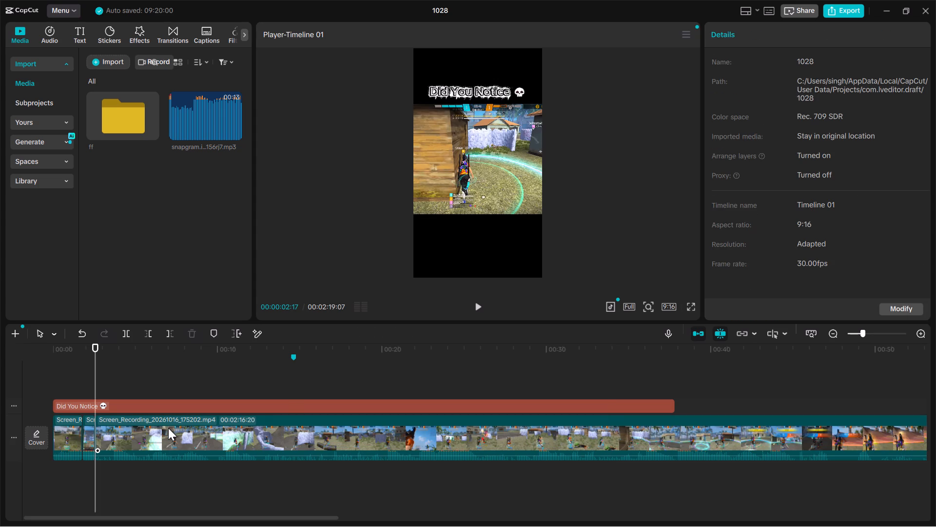
key("space")
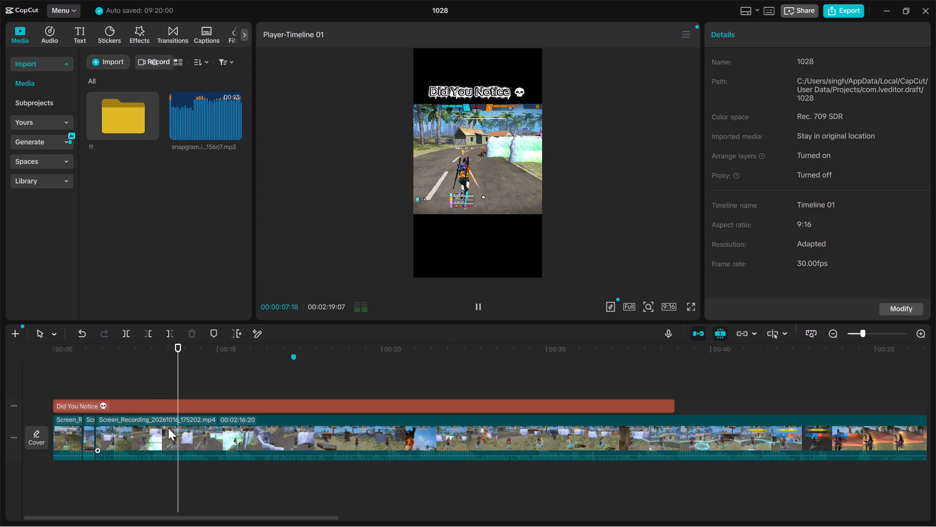
key("space")
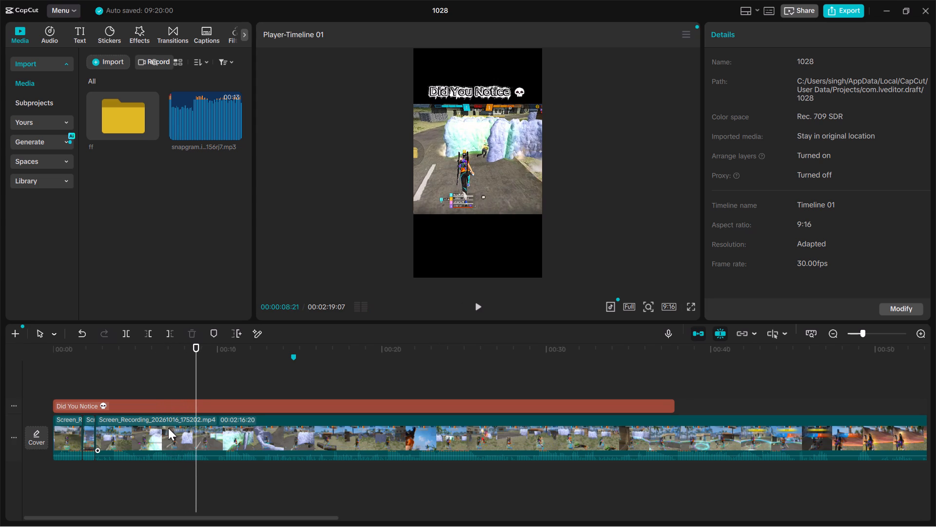
key("Left")
key("Left")
key("Left")
key("Left")
key("Left")
key("Left")
key("Left")
key("Left")
key("Left")
key("Left")
key("Left")
key("Left")
key("Left")
key("Left")
key("Left")
key("Left")
key("Left")
key("Left")
key("Left")
key("Left")
key("Up")
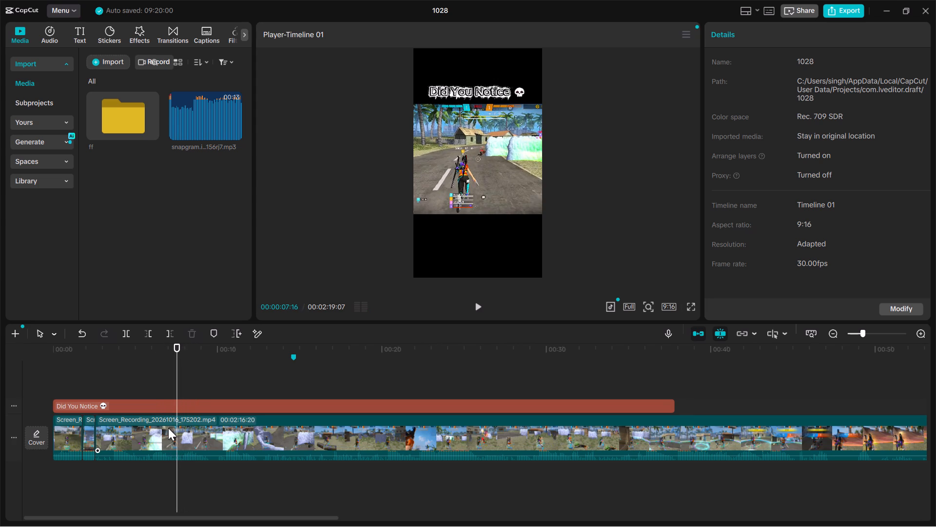
key("Up")
key("Up")
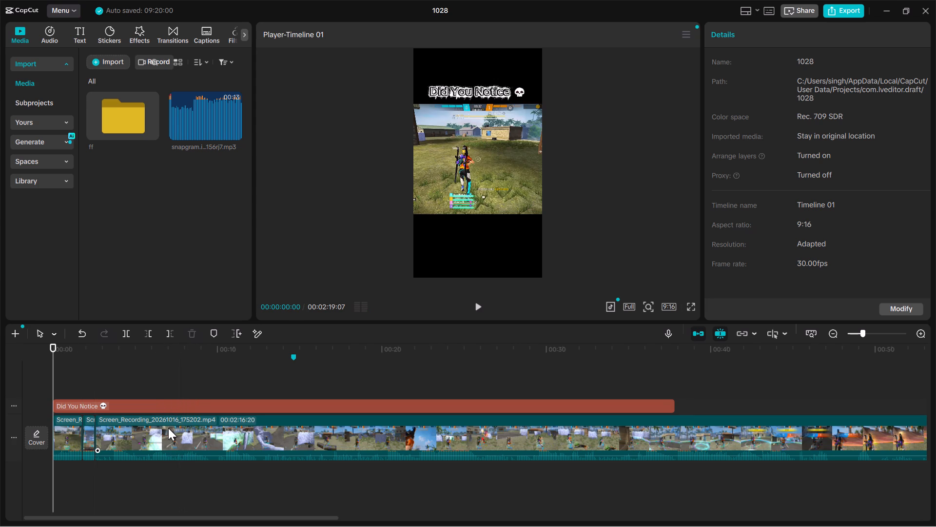
Delete the two short kill clips at the start of the timeline, leaving only the long recording clip.
left_click(68, 438)
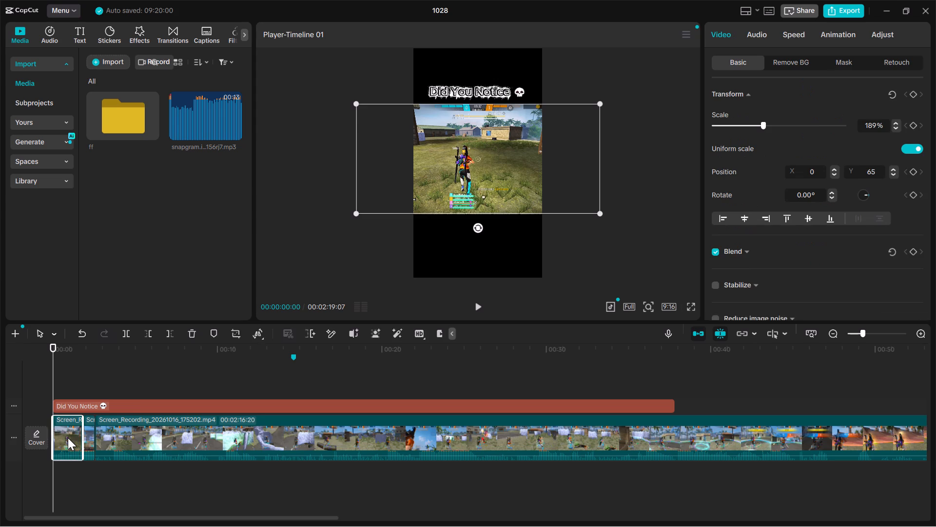
key("Delete")
left_click(61, 439)
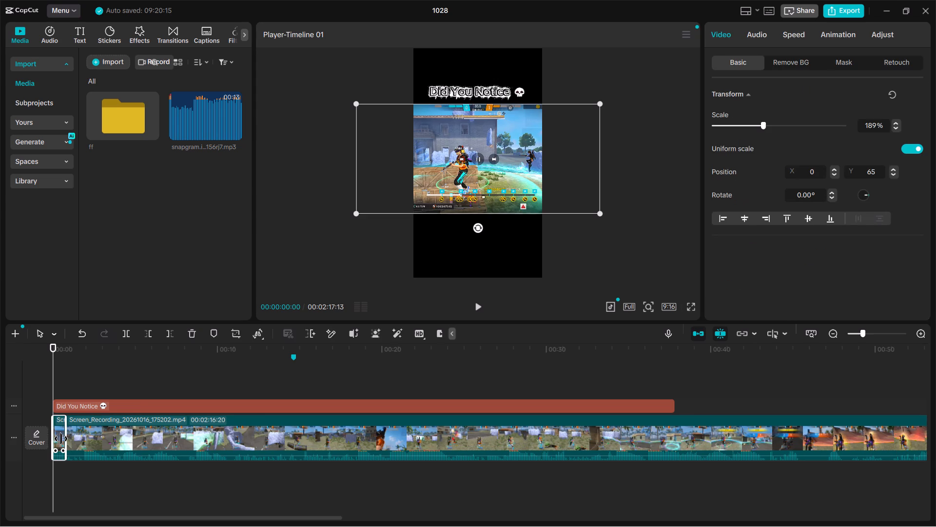
key("Delete")
Play the remaining recording from the start and split it at 00:00:03:14, after the opening kill.
key("space")
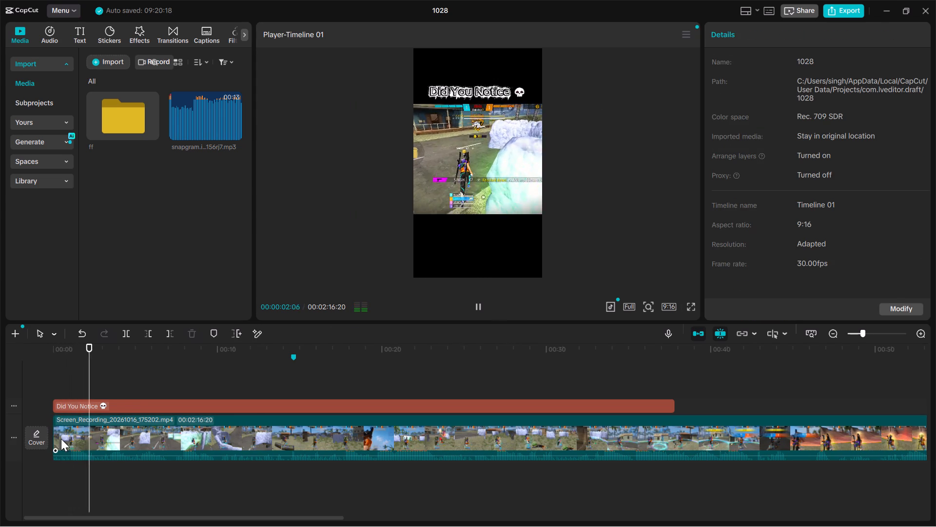
key("space")
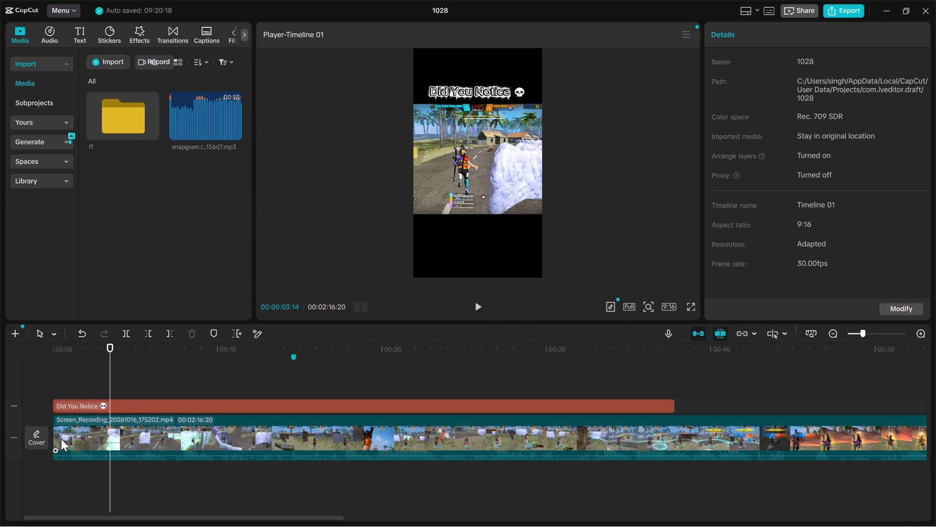
type("b")
Scan the recording after the first split, from about 3 s to 20 s, for the start of the next kill.
key("space")
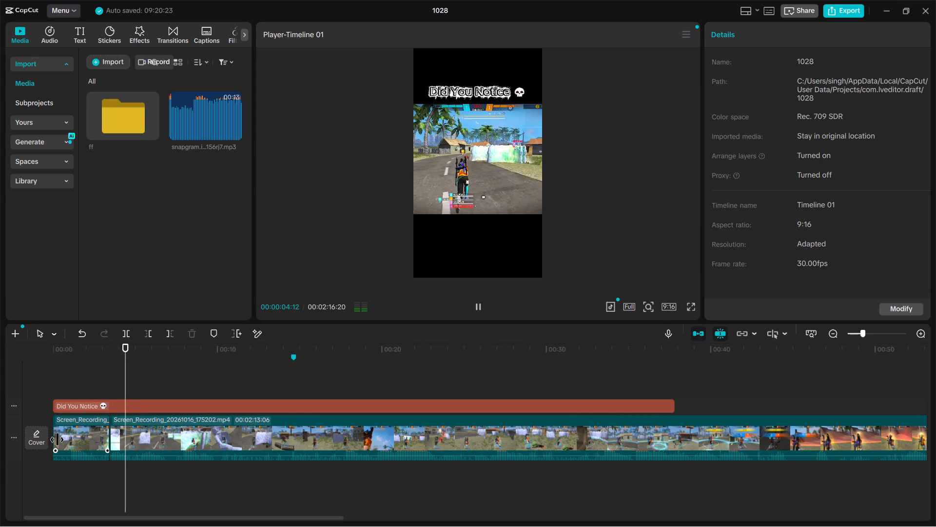
key("Right")
key("Right")
key("Right")
key("Right")
key("Right")
key("Right")
key("Right")
key("Right")
key("Right")
key("Right")
key("Right")
key("Right")
key("Right")
key("Right")
key("Right")
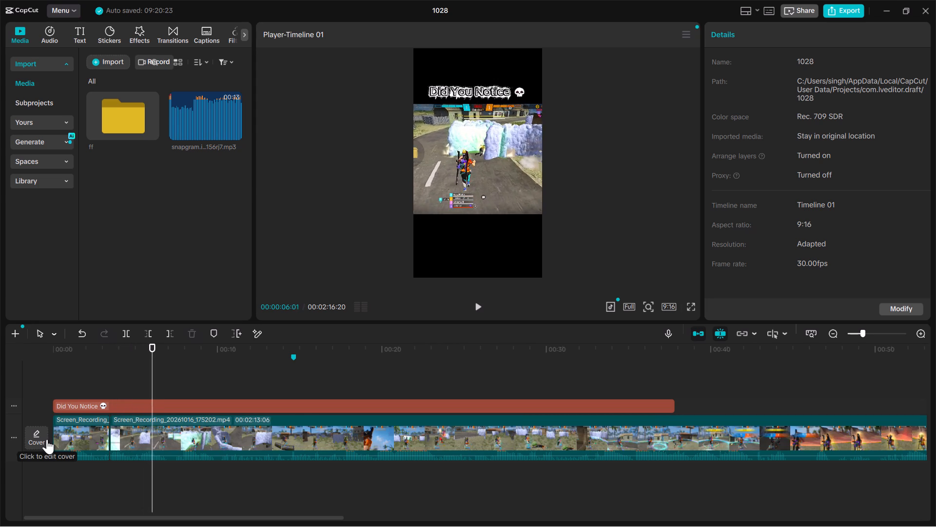
key("Right")
key("Right")
key("Right")
key("Right")
key("Right")
key("Right")
key("Right")
key("Right")
key("Right")
key("Right")
key("Right")
key("Right")
key("Right")
key("Right")
key("Right")
key("Right")
key("Right")
key("Right")
key("Right")
key("Right")
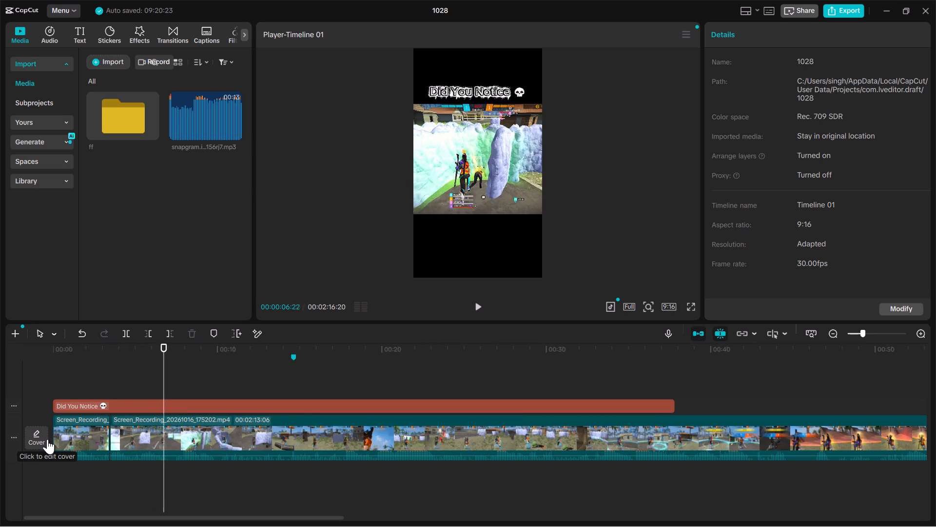
scroll(47, 439, "left", 1)
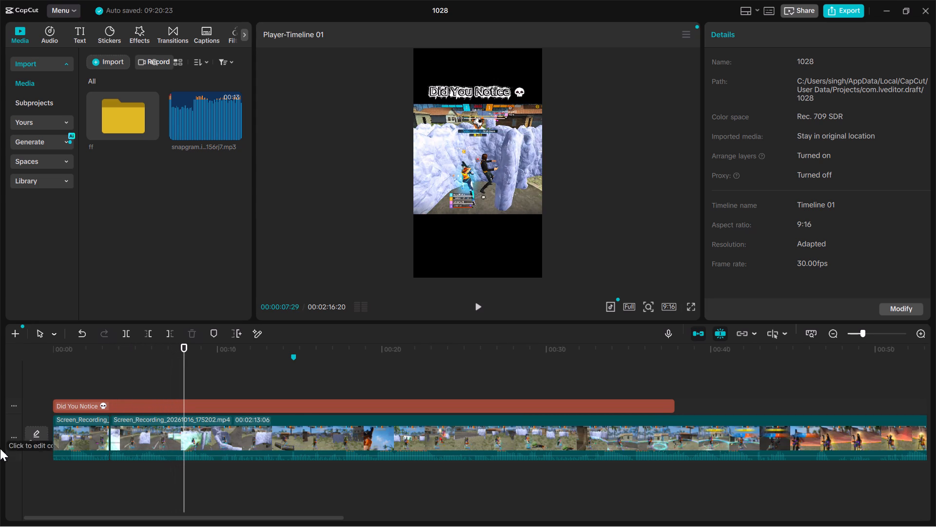
scroll(0, 448, "left", 1)
left_click(234, 381)
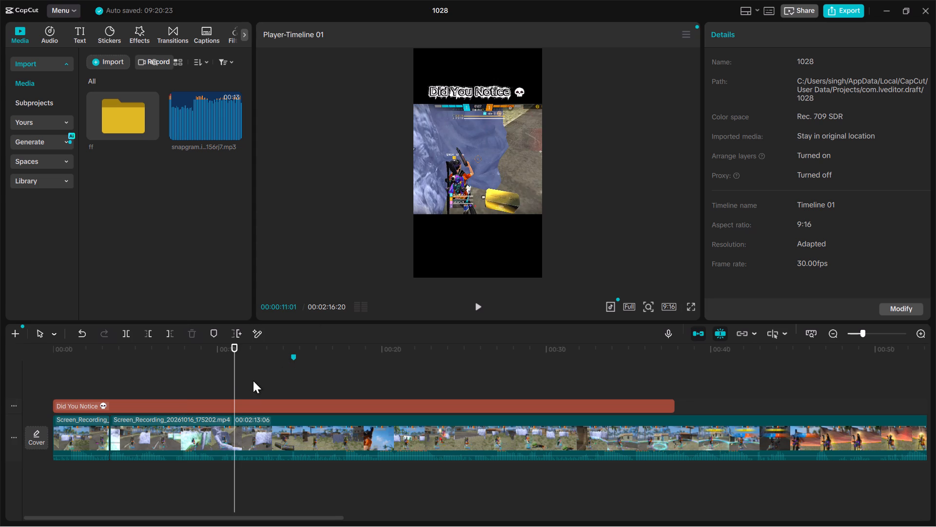
left_click(256, 381)
left_click(277, 382)
left_click(307, 382)
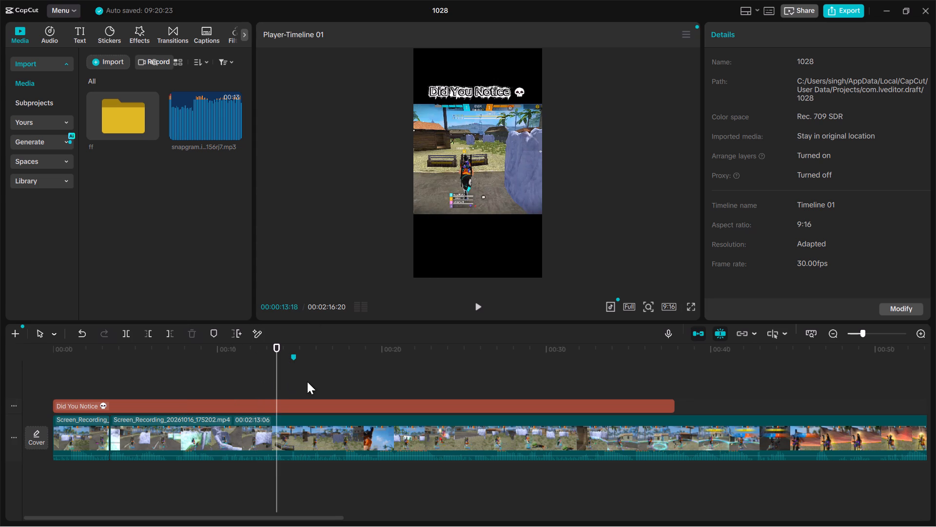
left_click(359, 379)
left_click(376, 380)
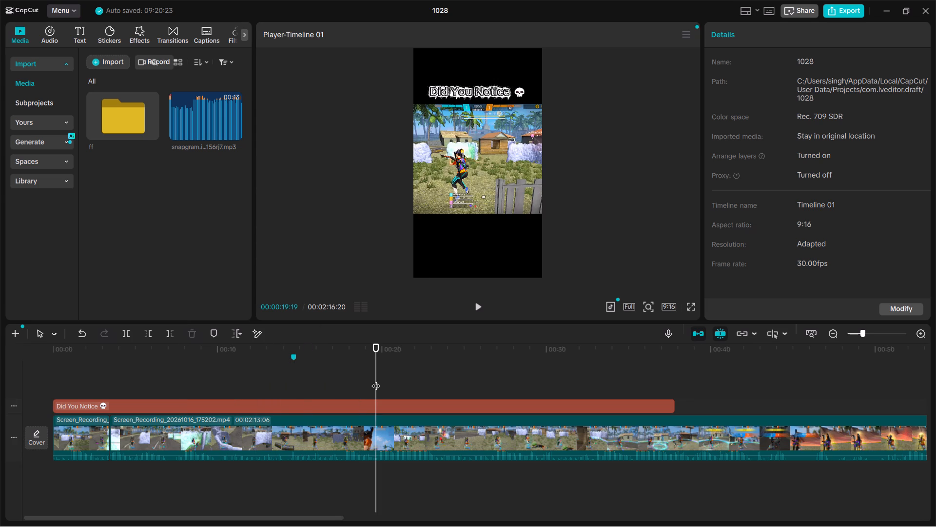
left_click(378, 380)
Play the fight near 20 s, step back to its beginning, and split the recording at about 19 s.
key("space")
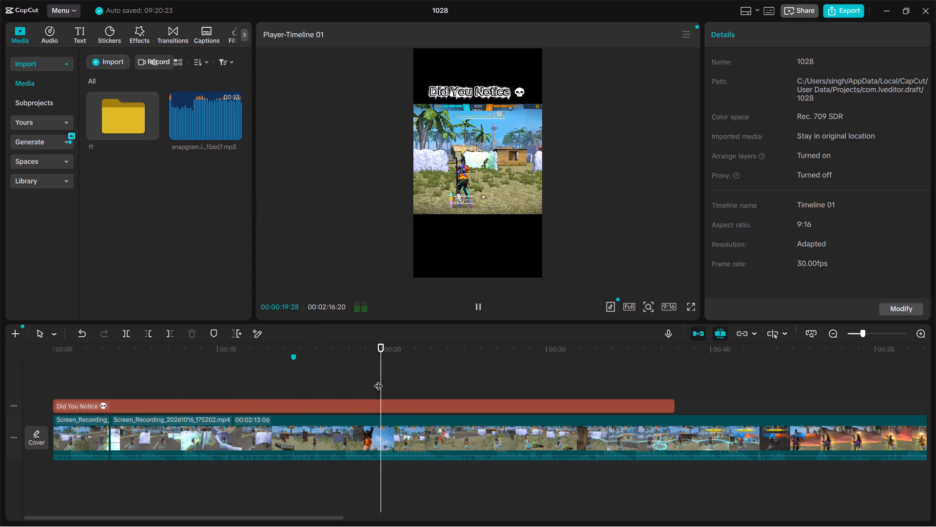
key("space")
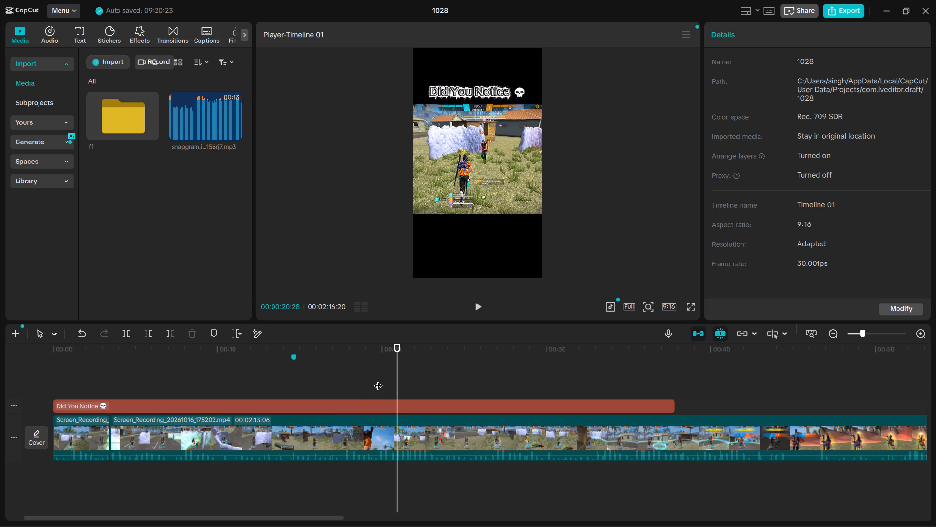
key("Left")
key("Left")
key("Left")
key("Left")
key("Left")
key("Left")
key("Left")
key("Left")
key("Left")
key("Left")
key("Left")
key("Left")
key("Left")
key("Left")
key("Left")
key("Left")
key("Left")
key("Left")
key("Left")
key("Left")
key("Left")
key("Left")
key("Left")
key("Left")
key("Left")
key("Left")
key("Left")
key("Left")
key("Left")
key("Left")
key("Left")
key("Left")
key("Left")
key("Left")
key("Left")
key("Left")
key("Left")
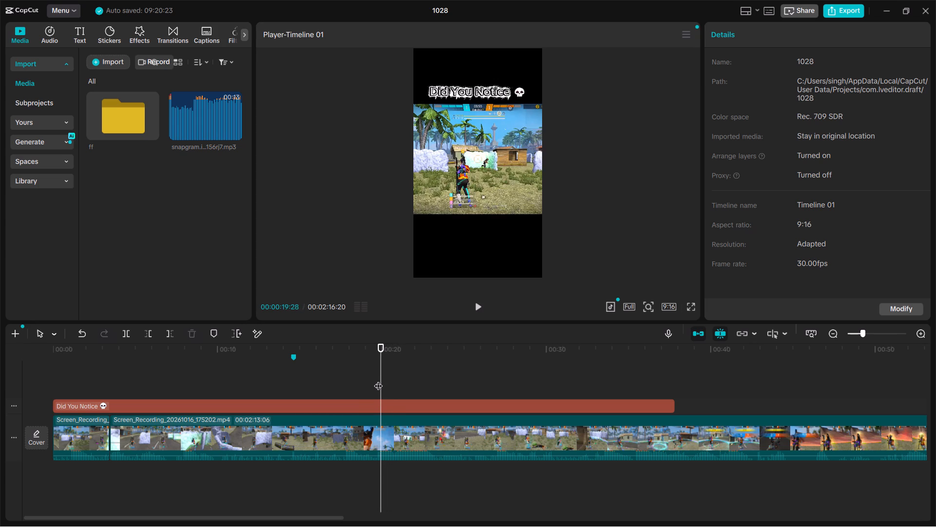
key("Left")
key("Left")
key("Left")
key("Left")
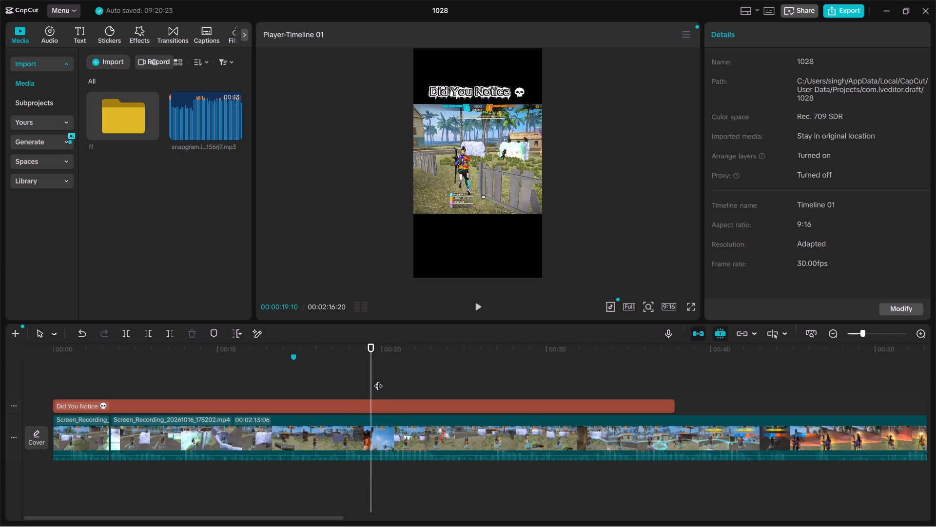
type("b")
Check the footage just after the new split and delete the clip between the opening kill and that split.
key("space")
key("space")
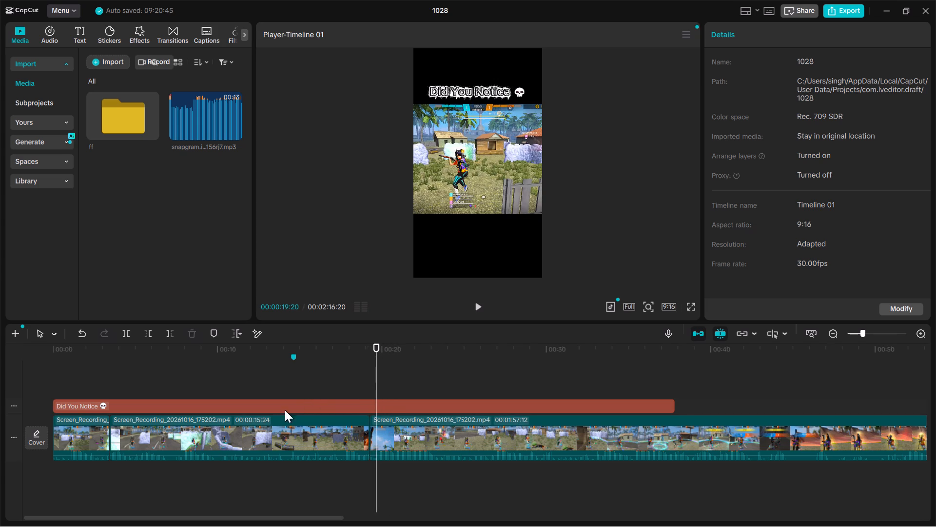
left_click(287, 440)
key("Delete")
Play from the cut after the opening kill and split the recording at 00:00:07:27, after the second kill.
key("Up")
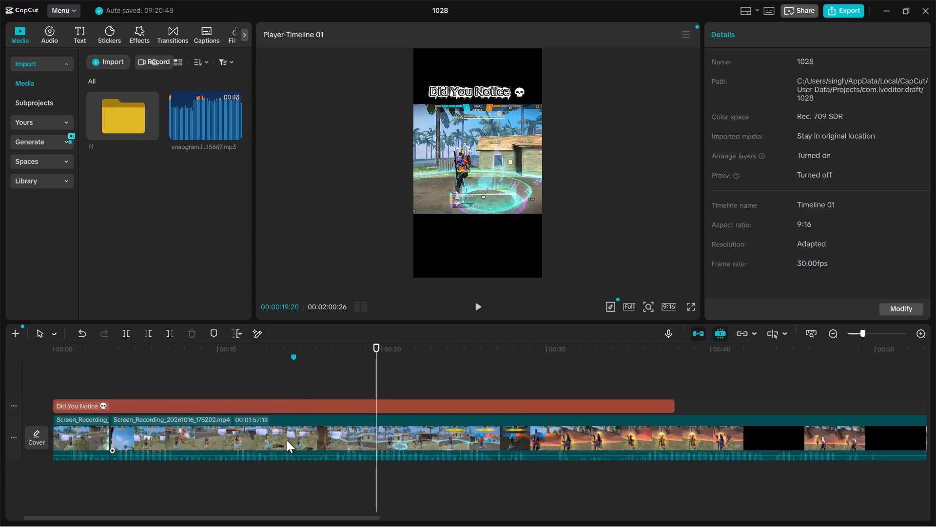
key("space")
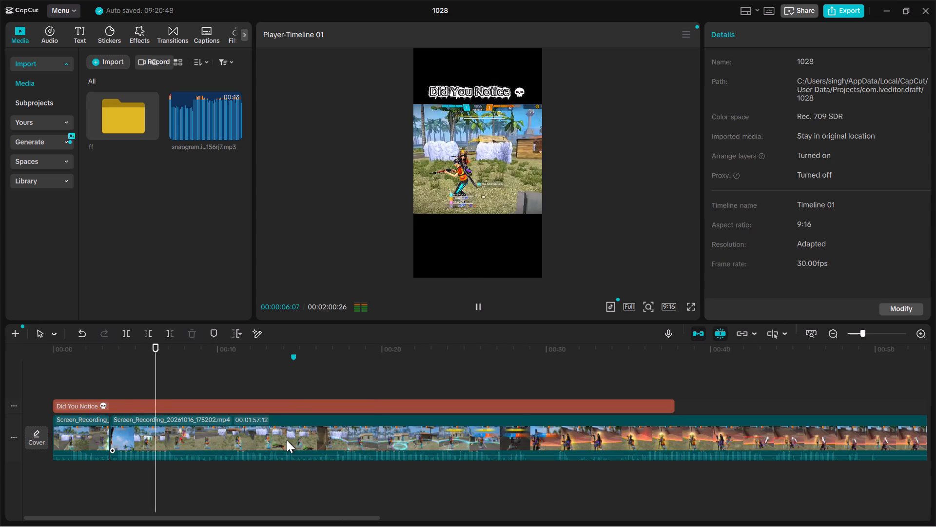
key("space")
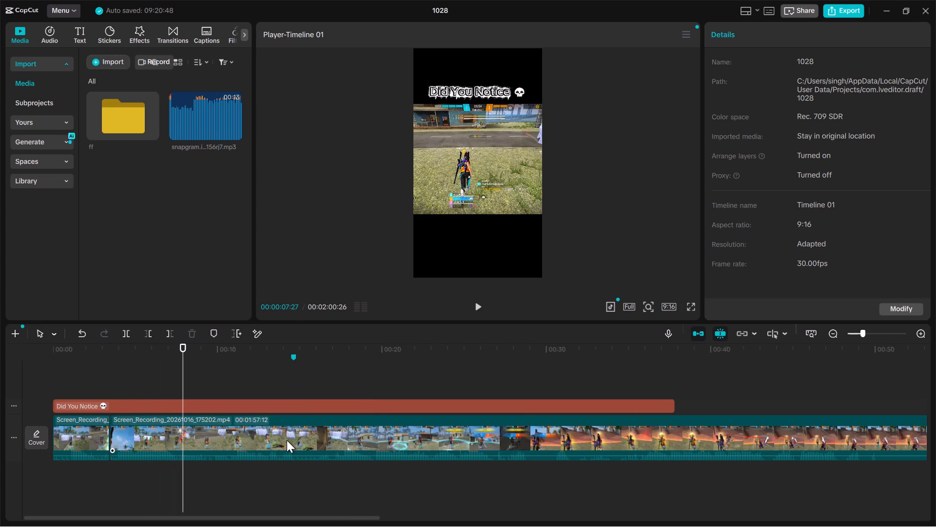
type("b")
Play the footage after the 00:00:07:27 split to 17 s and step back through it, looking for the next kill.
key("space")
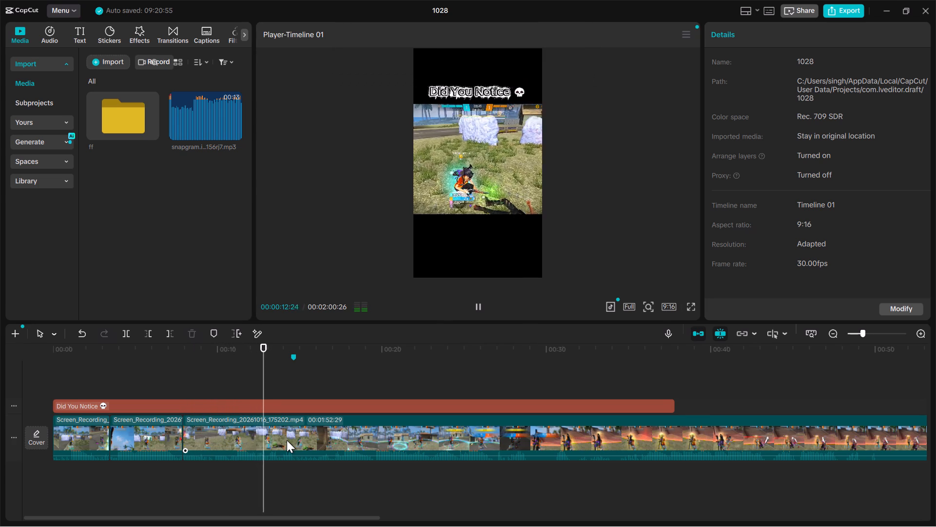
left_click(287, 440)
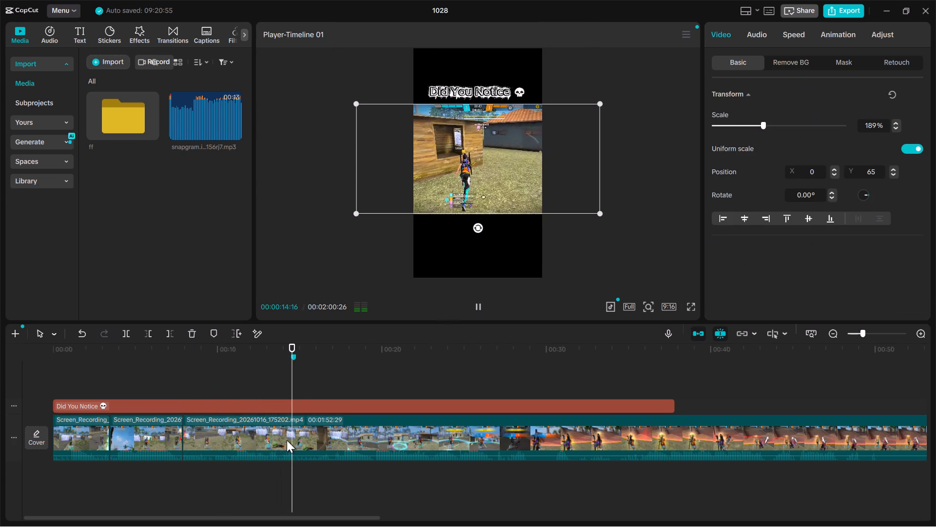
left_click(332, 495)
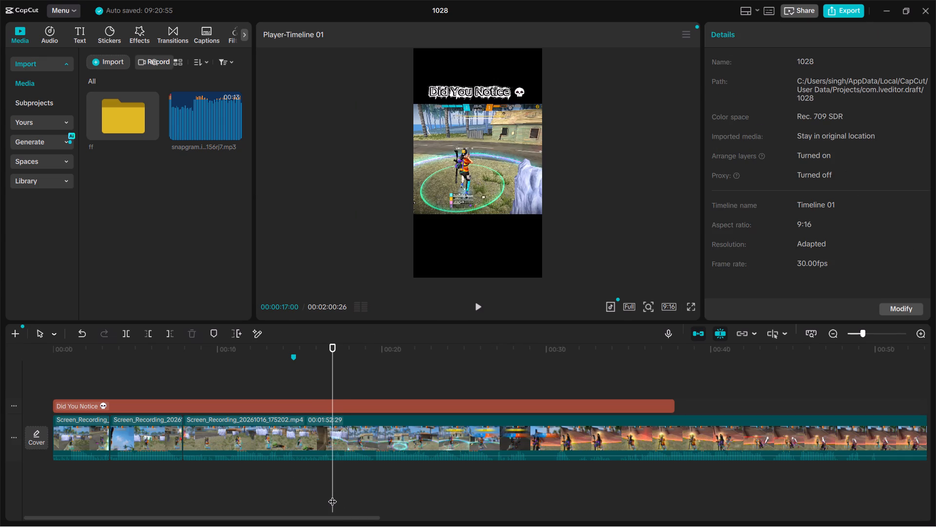
key("Left")
key("Left")
key("Left")
key("Left")
key("Left")
key("Left")
key("Left")
key("Left")
key("Left")
key("Left")
key("Left")
key("Left")
key("Left")
key("Left")
key("Left")
key("Left")
key("Left")
key("Left")
key("Left")
key("Left")
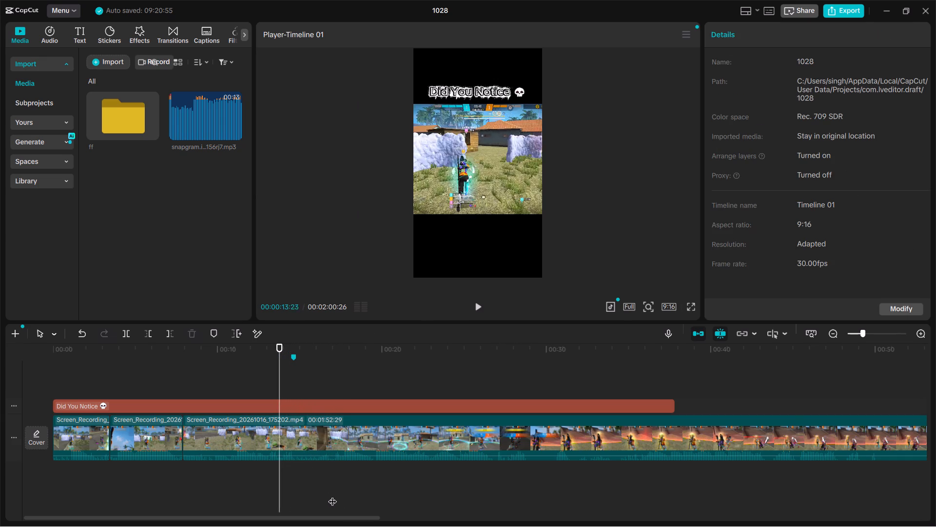
key("Left")
key("Left")
key("Left")
key("Left")
key("Left")
key("Left")
key("Left")
key("Left")
key("Left")
key("Left")
key("Left")
key("Left")
key("Left")
key("Left")
key("Left")
key("Left")
key("Left")
key("Left")
key("Left")
key("Left")
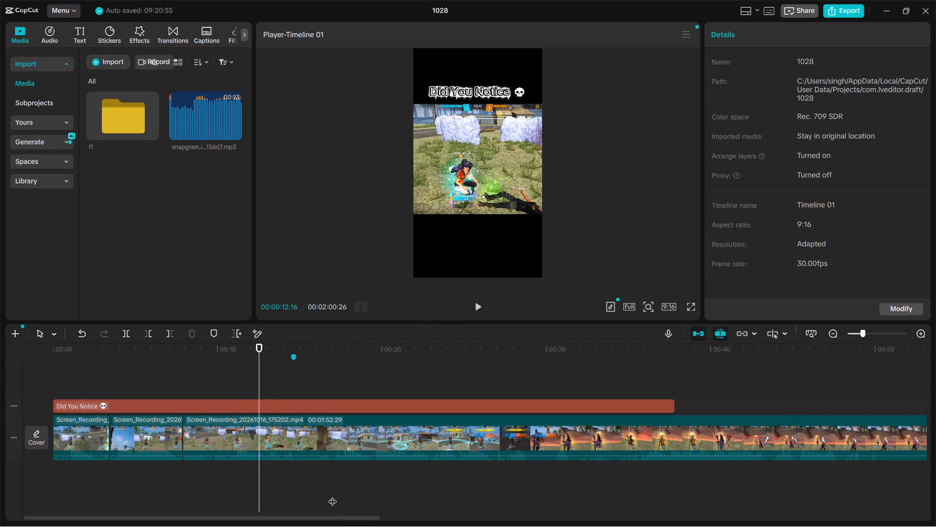
key("Left")
key("Left")
key("Left")
key("Left")
key("Left")
key("Left")
key("Left")
key("Left")
key("Left")
key("Left")
key("Left")
key("Left")
key("Left")
key("Left")
key("Left")
key("Left")
key("Left")
key("Left")
key("Left")
key("Left")
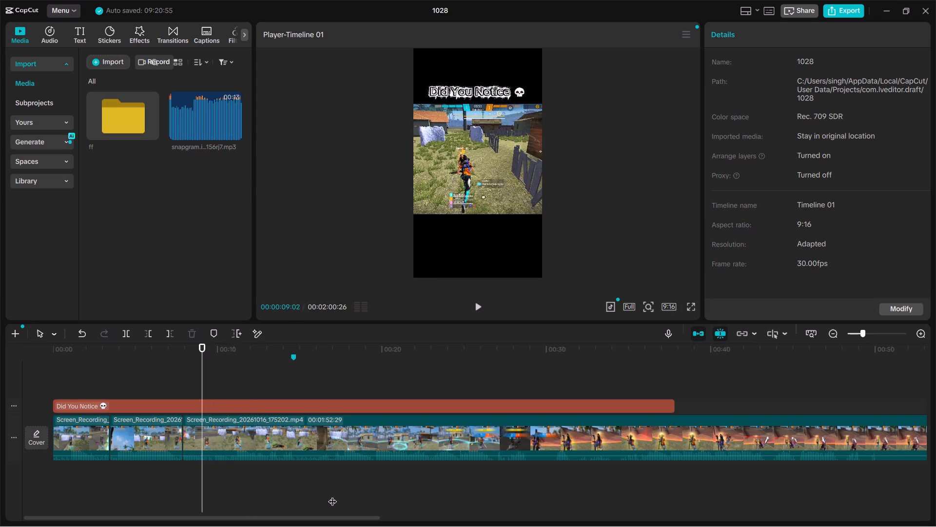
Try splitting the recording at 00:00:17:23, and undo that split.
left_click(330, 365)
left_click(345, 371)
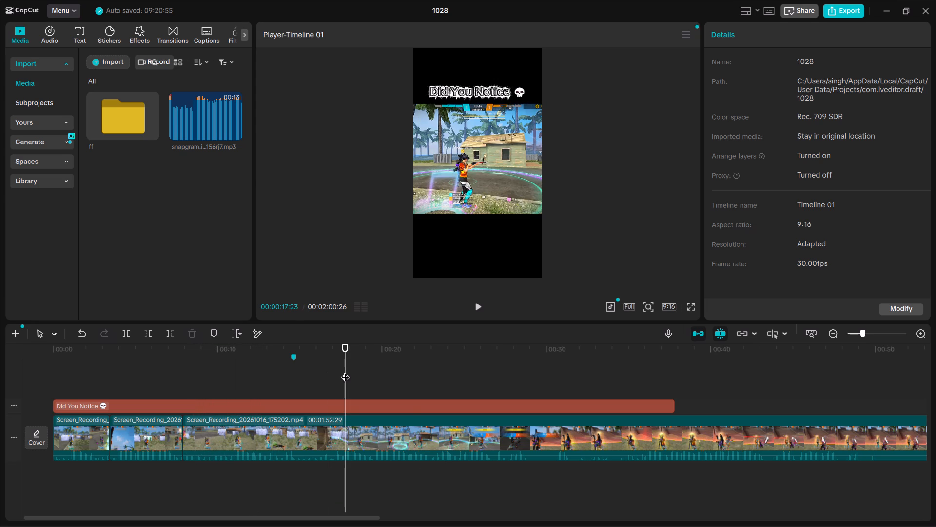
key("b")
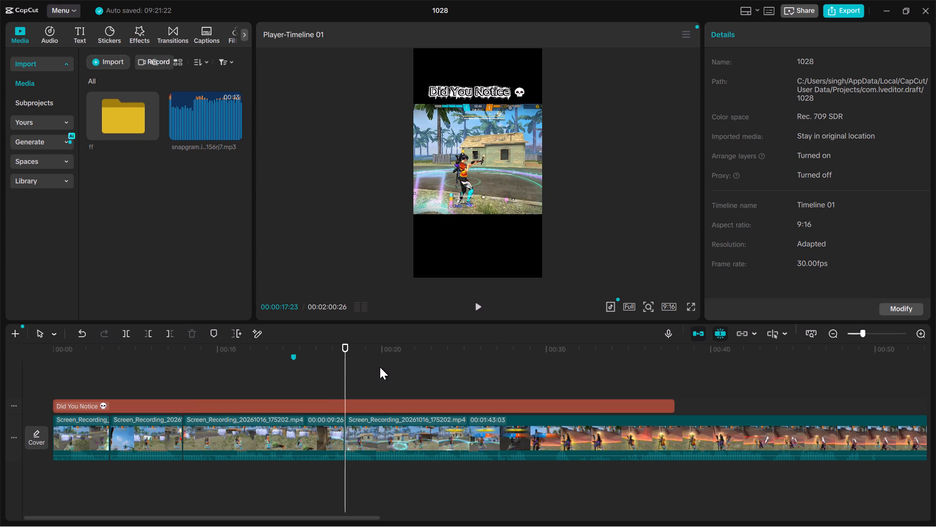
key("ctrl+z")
Play on and isolate the third kill by splitting the recording at 00:00:19:17 and 00:00:21:18.
key("space")
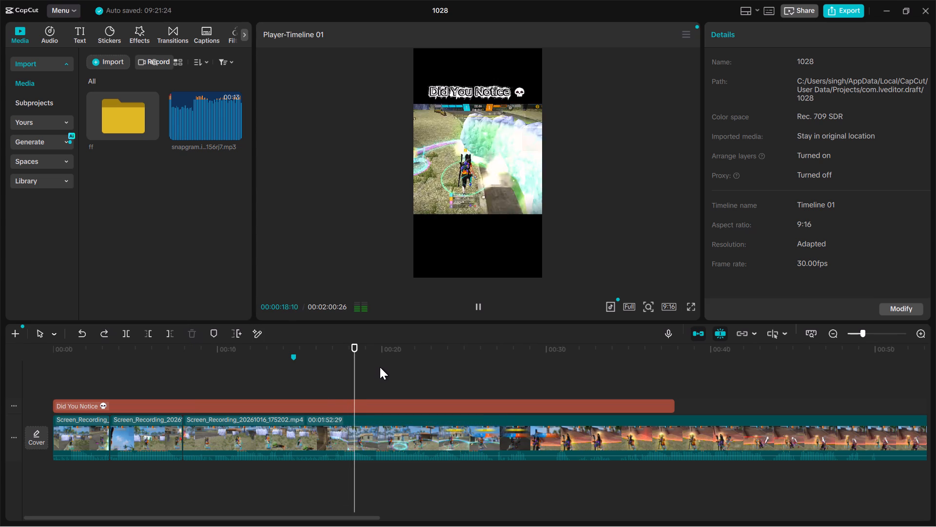
key("b")
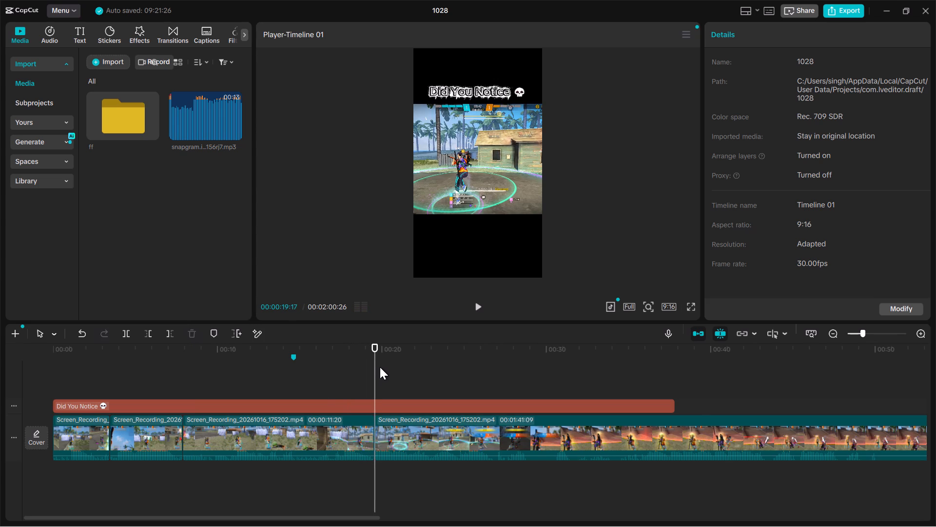
key("space")
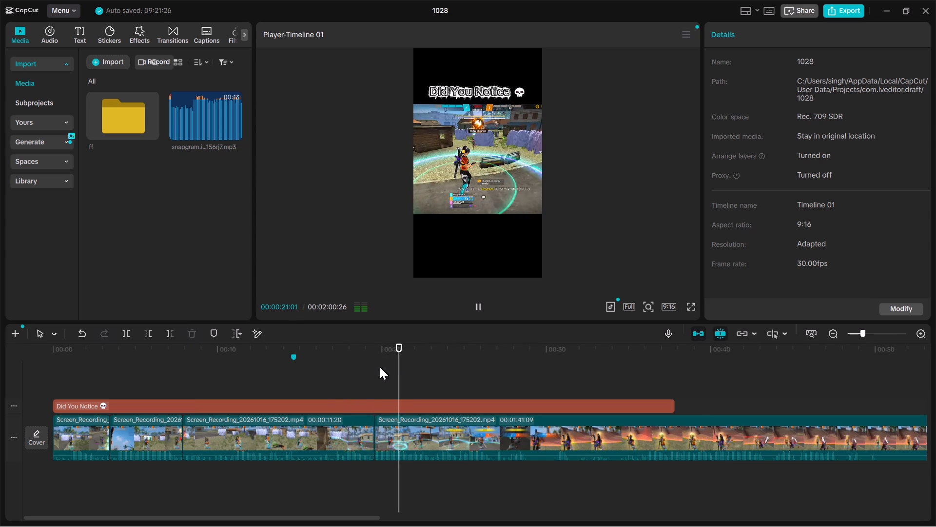
key("b")
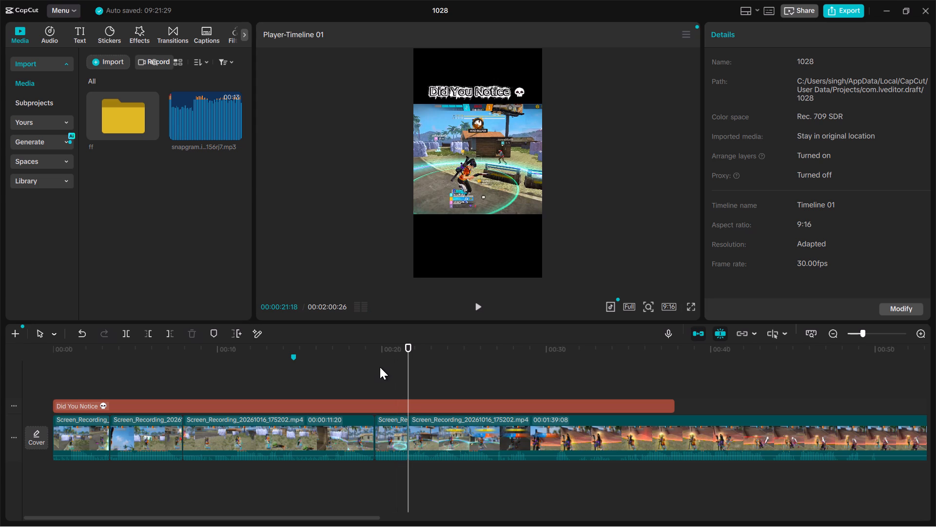
Check the footage after the third kill up to about 27 s and delete the clip between the second and third kills.
key("space")
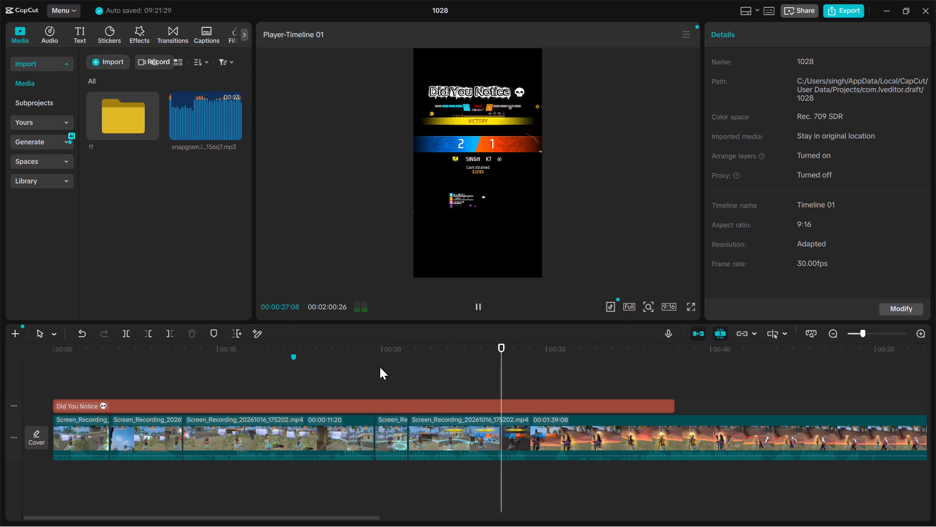
key("space")
scroll(479, 464, "left", 1)
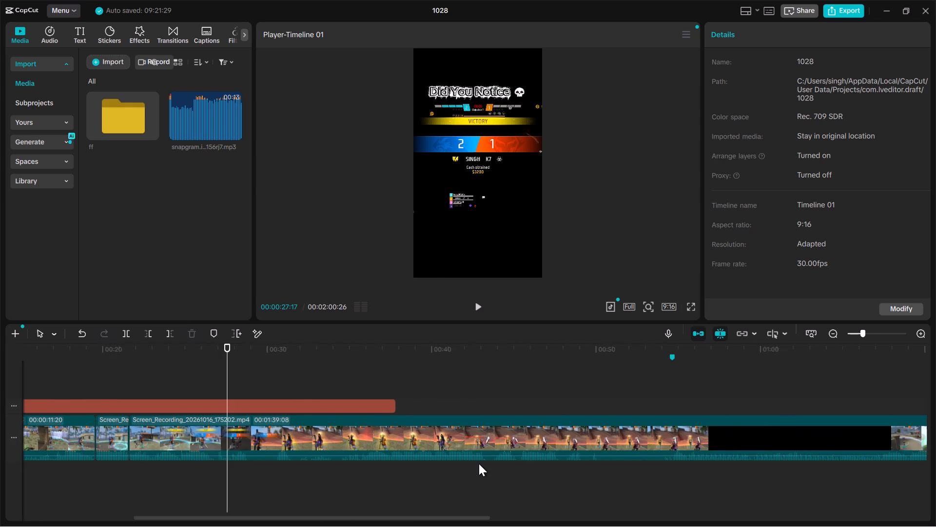
scroll(479, 464, "left", 1)
scroll(479, 464, "down", 3, "ctrl")
scroll(479, 464, "left", 7)
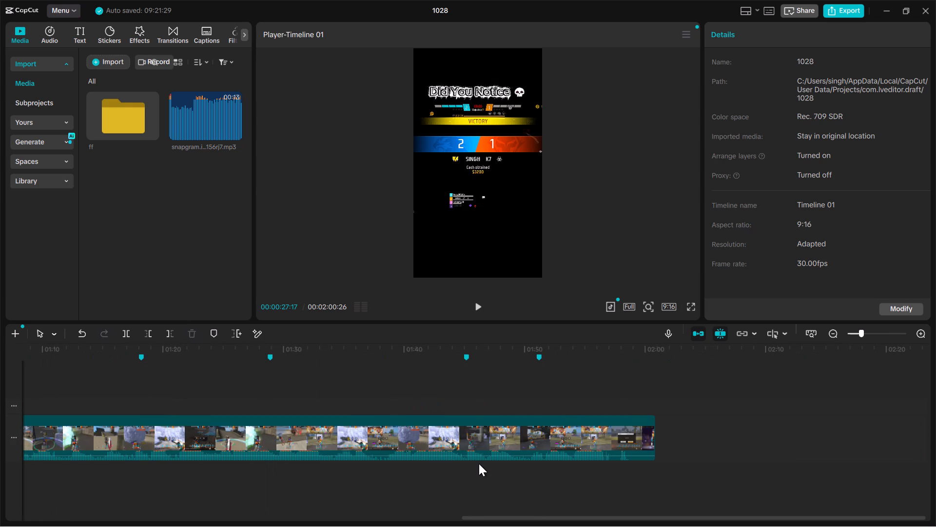
scroll(487, 465, "right", 5)
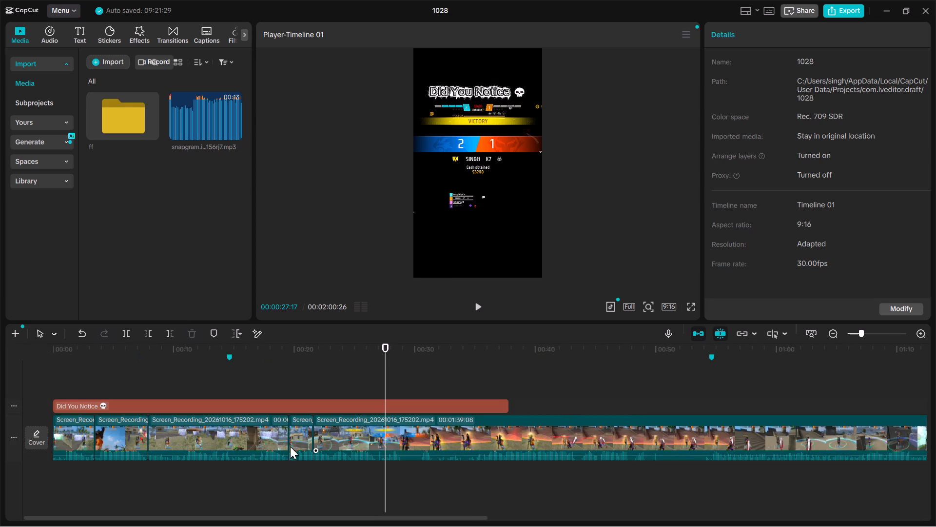
left_click(233, 449)
key("Delete")
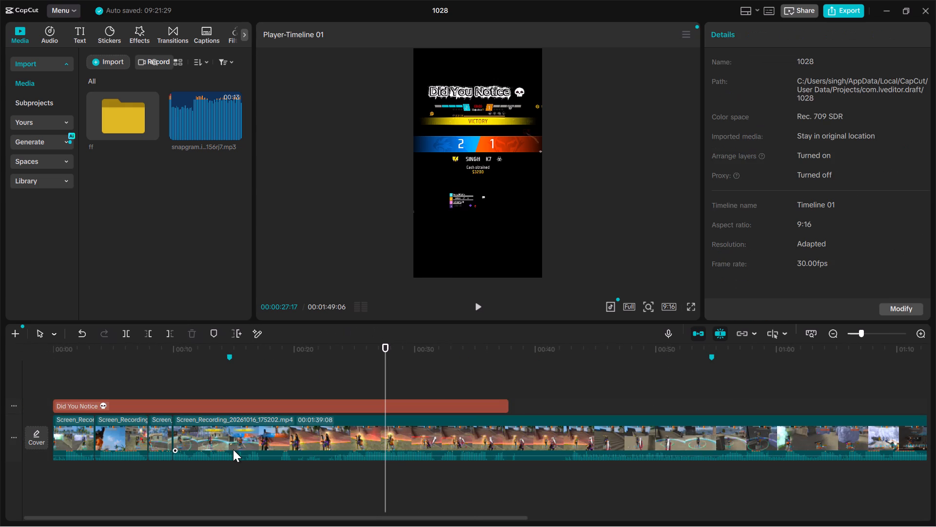
Play across the third kill's cut and scan the remaining recording up to about 1:20 for further kills.
key("Up")
key("space")
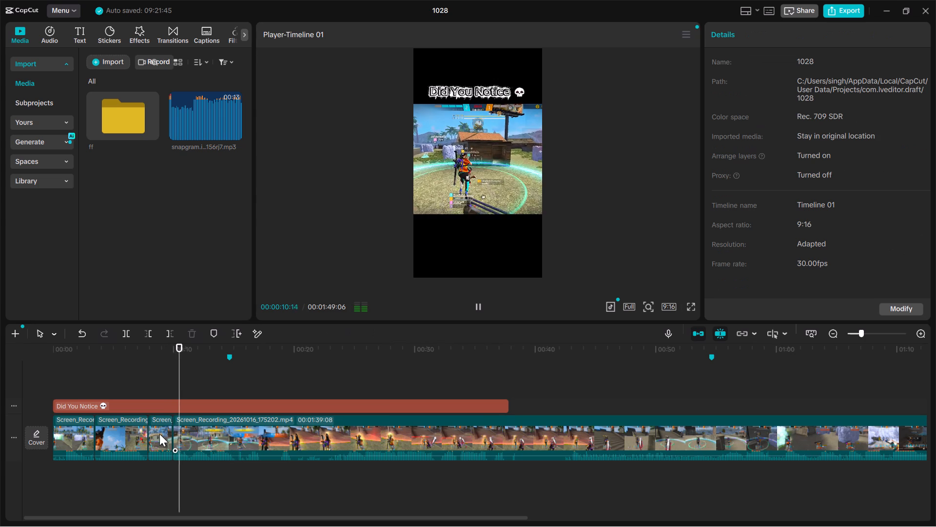
left_click(235, 394)
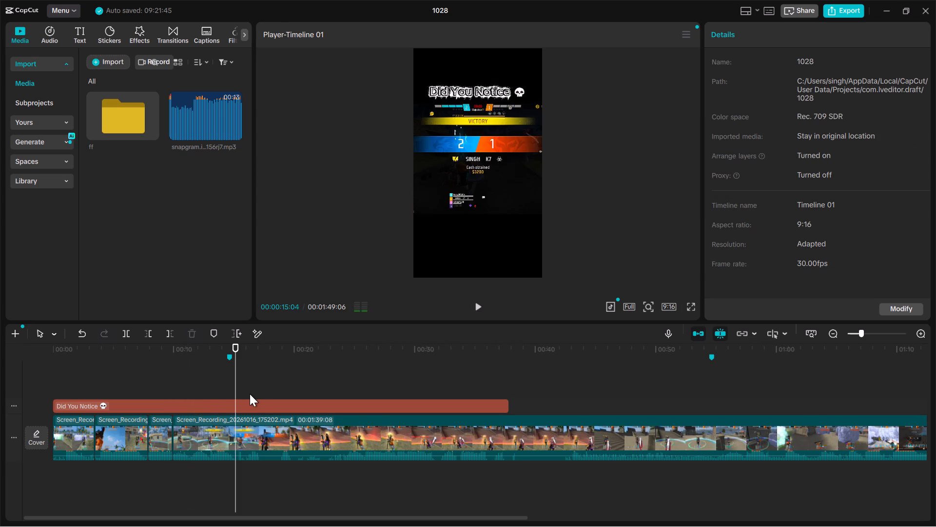
left_click(257, 393)
left_click(280, 393)
left_click(321, 393)
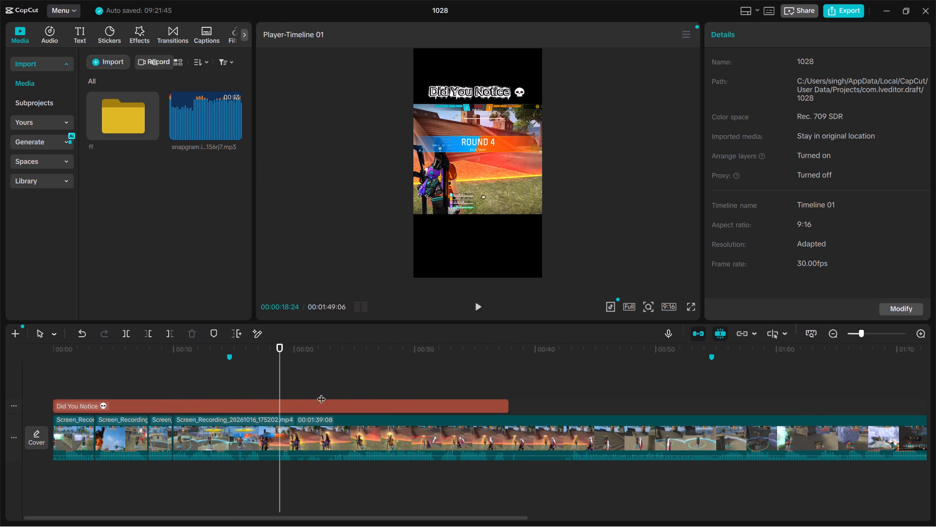
left_click(402, 385)
left_click(423, 386)
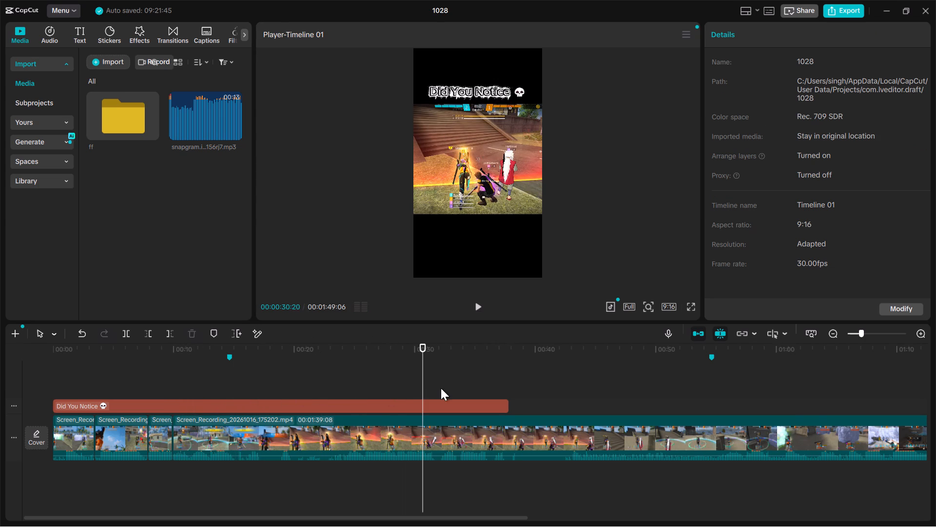
left_click(449, 389)
left_click(489, 392)
left_click(530, 398)
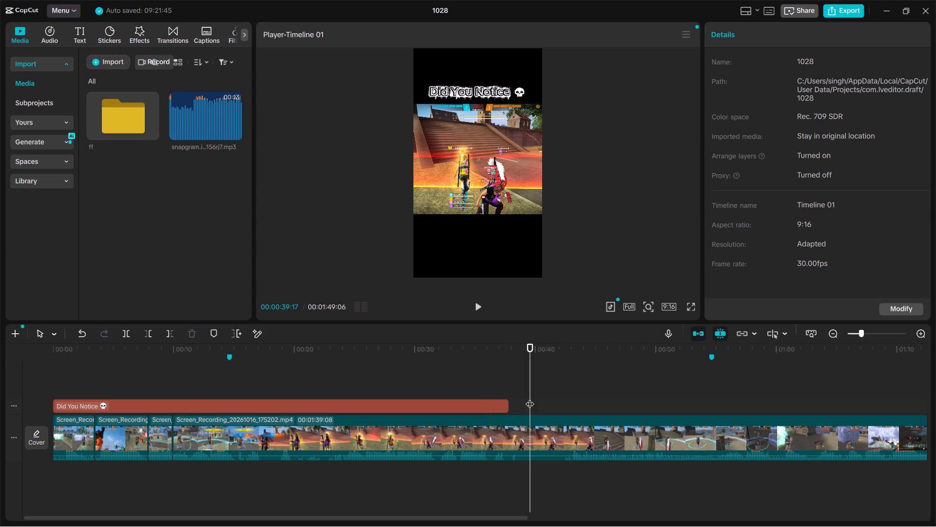
left_click(663, 394)
scroll(663, 394, "down", 2, "ctrl")
left_click(650, 393)
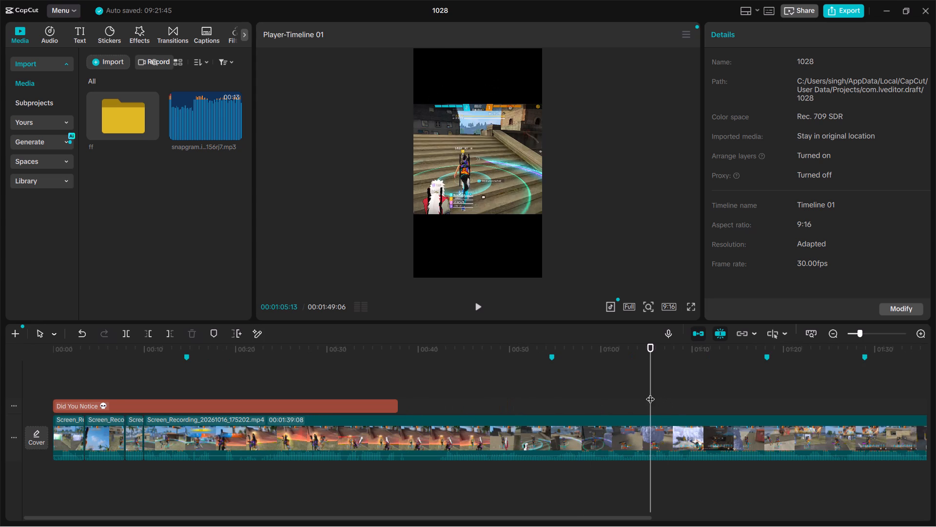
left_click(705, 394)
left_click(627, 397)
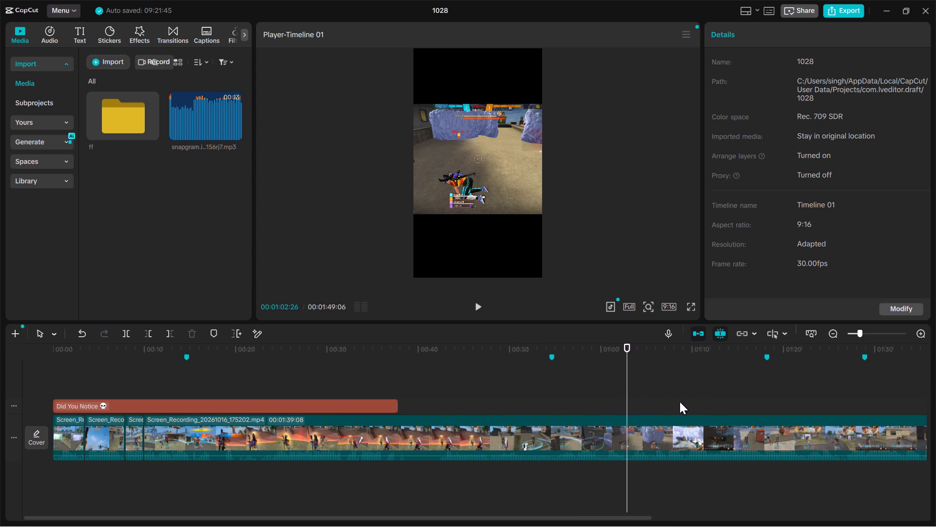
left_click(707, 399)
left_click(785, 392)
Play the later stretches of the recording between about 1:15 and 1:41 to judge whether any kill is worth keeping.
scroll(785, 392, "left", 1)
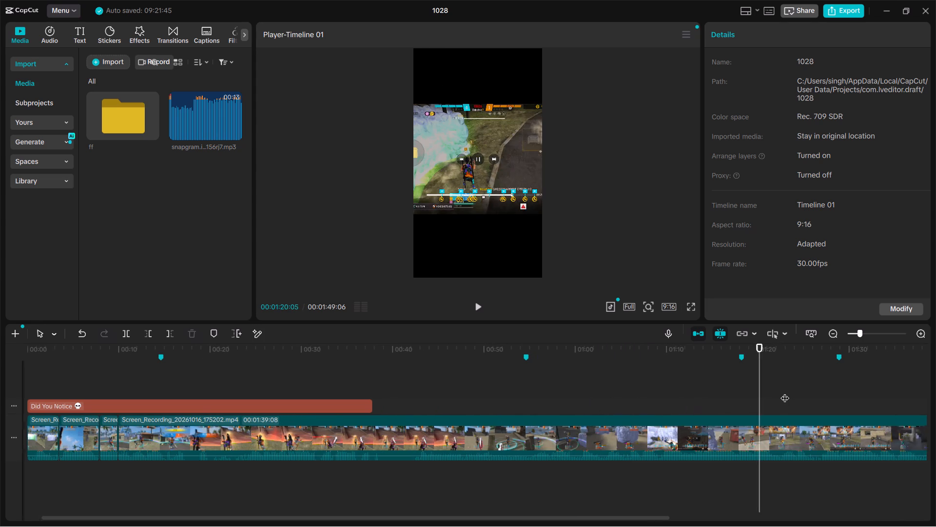
scroll(785, 392, "left", 1)
left_click(404, 401)
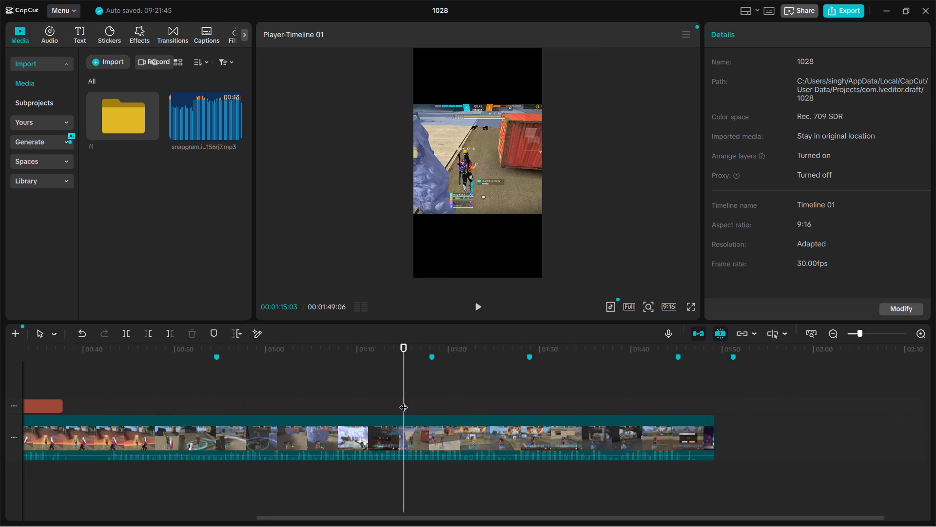
key("space")
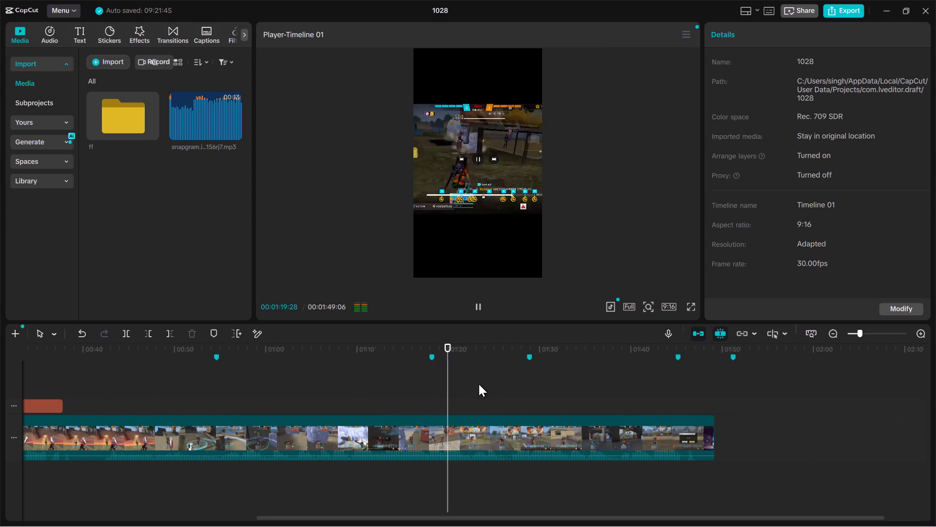
left_click(474, 391)
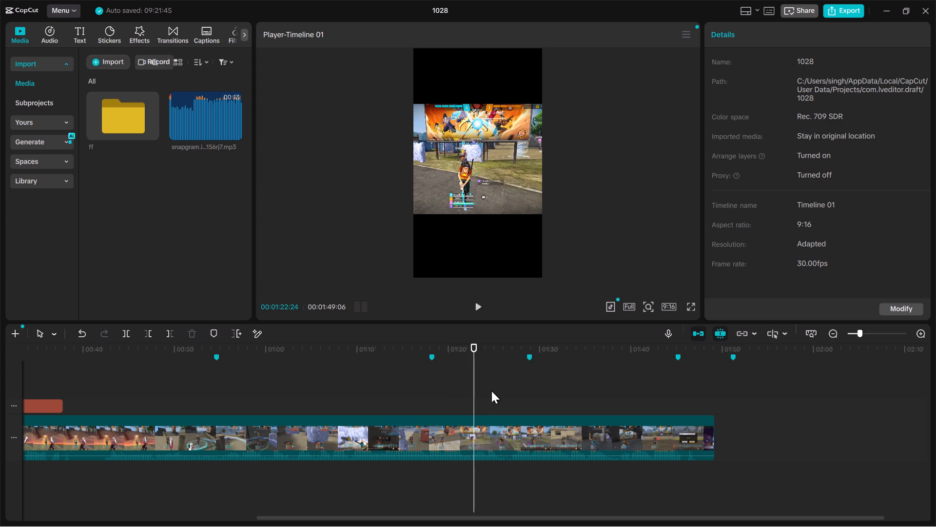
left_click(491, 391)
left_click(535, 400)
left_click(474, 390)
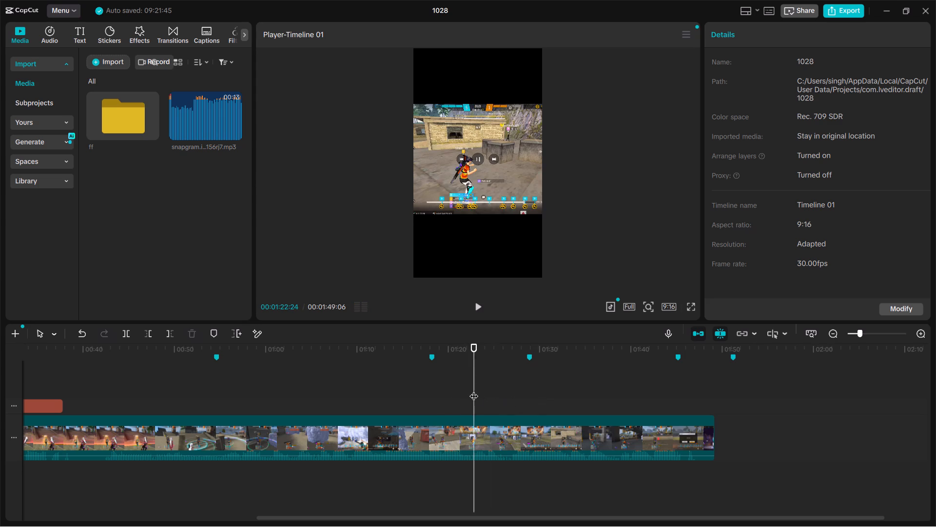
key("space")
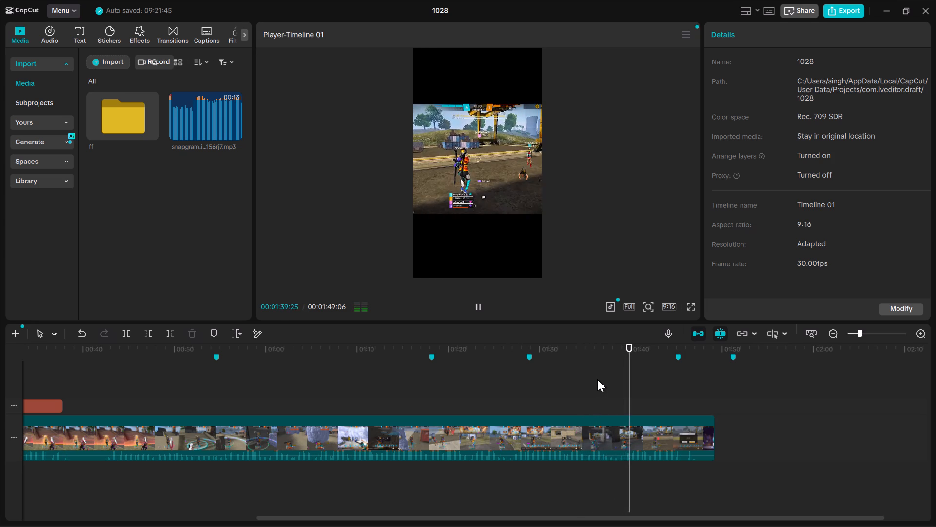
key("space")
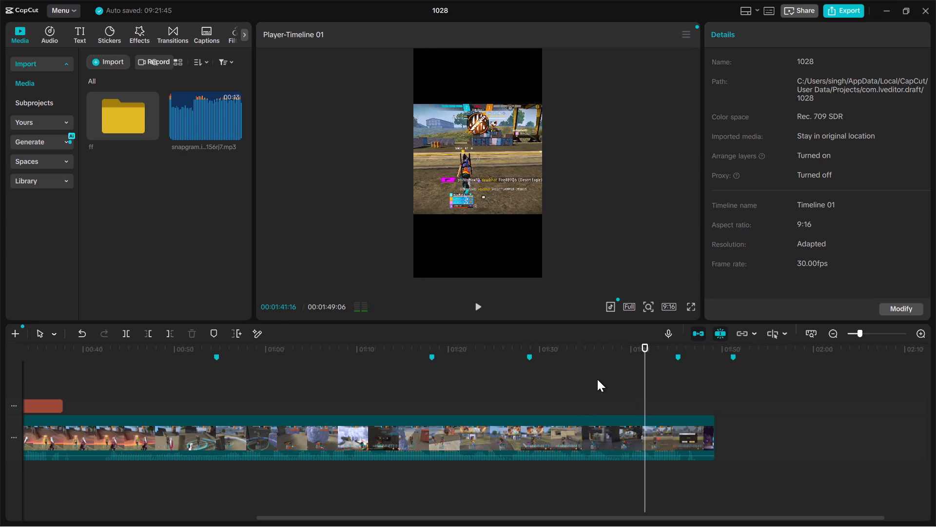
Delete the long remaining clip after the third kill.
left_click(637, 431)
key("Delete")
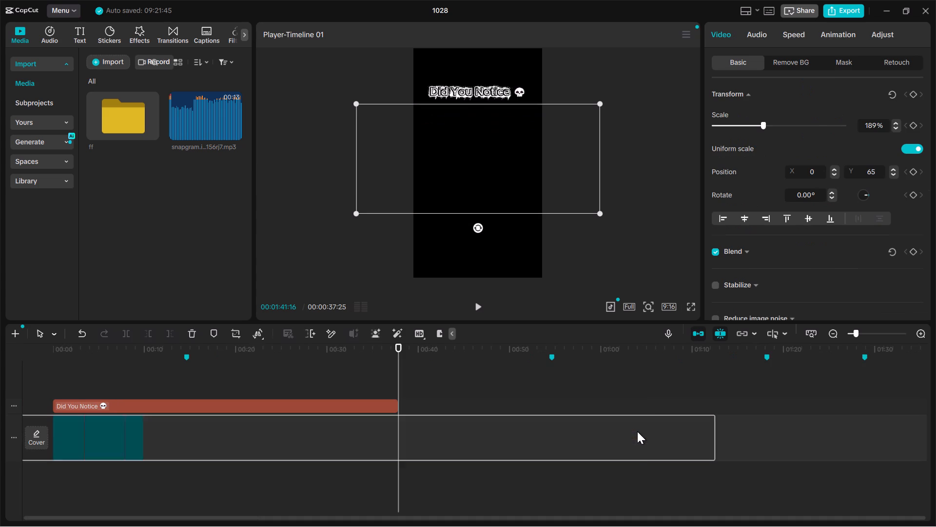
Play the three kill clips from the start of the timeline to about 8 s to check the cuts between them.
scroll(637, 431, "right", 4)
key("Up")
key("Up")
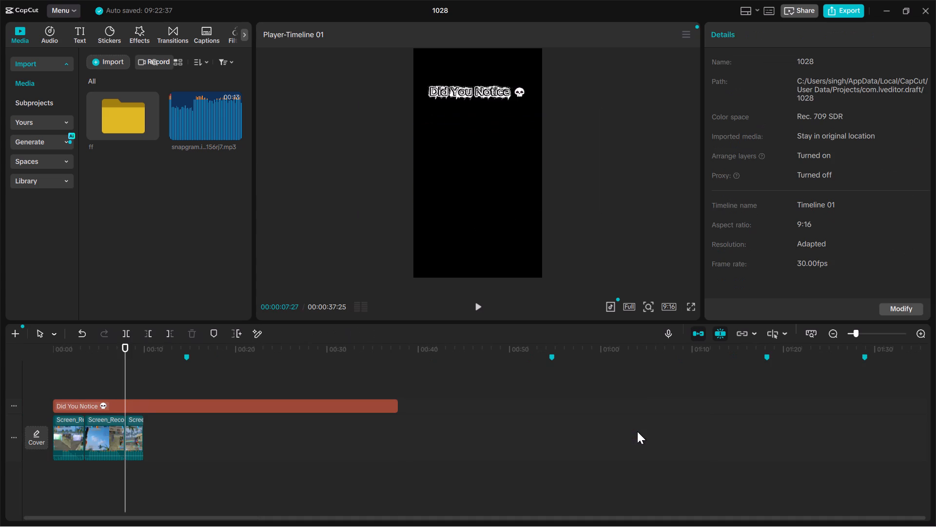
key("Up")
key("Up")
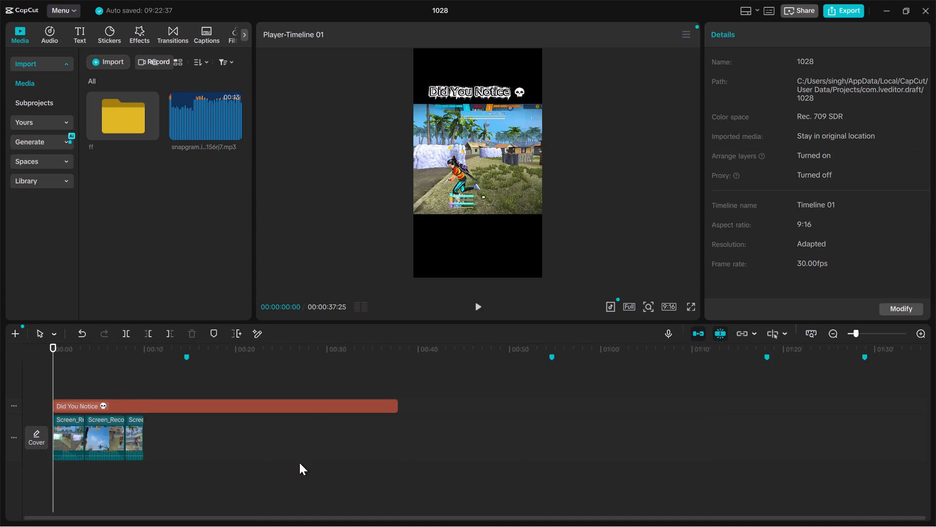
scroll(145, 445, "up", 11, "ctrl")
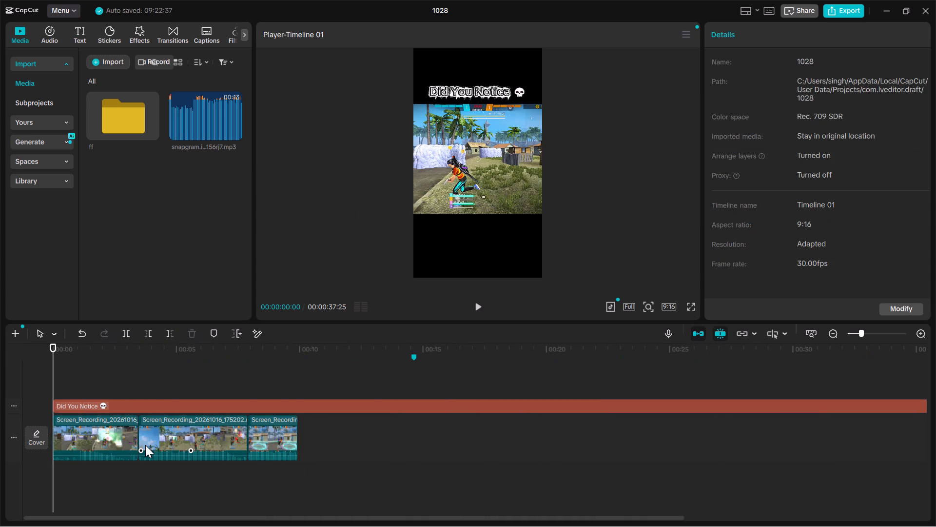
scroll(145, 445, "up", 3, "ctrl")
scroll(145, 445, "right", 9)
scroll(145, 445, "up", 5, "ctrl")
scroll(145, 445, "right", 4)
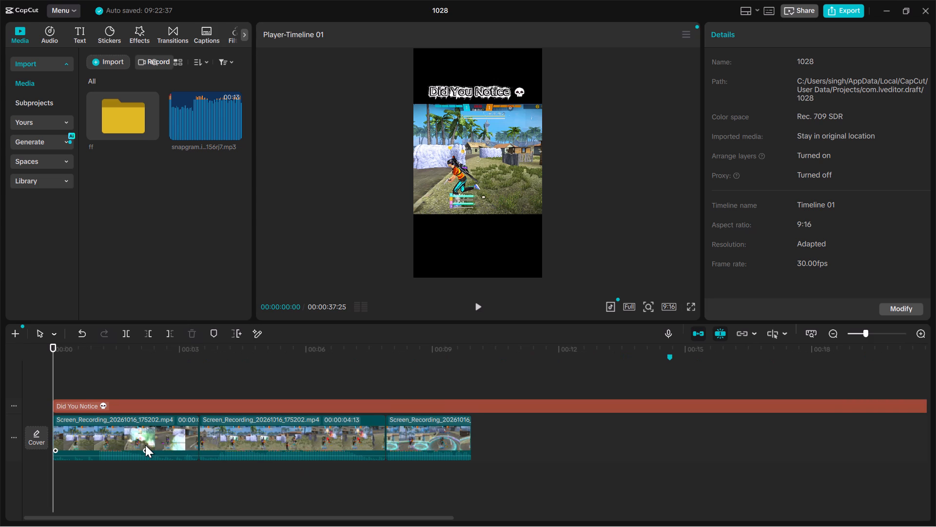
scroll(145, 445, "right", 1)
key("space")
key("space")
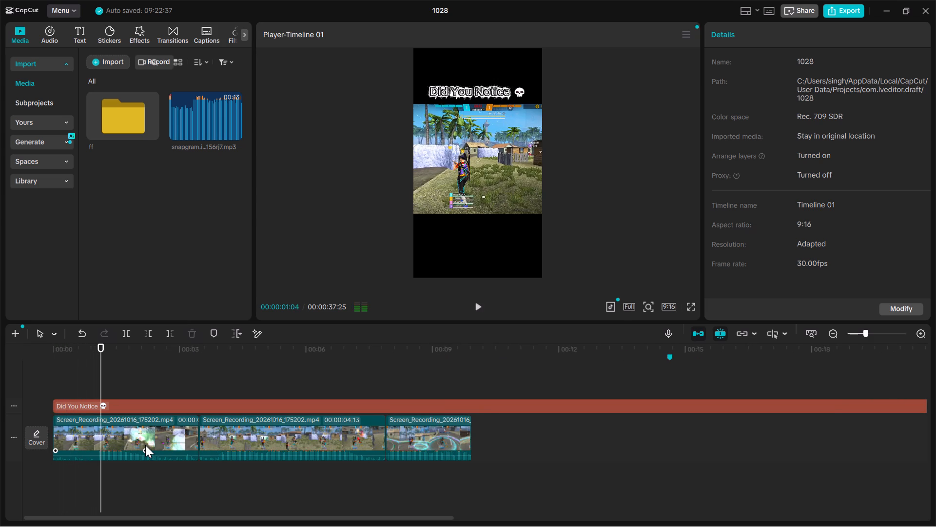
key("space")
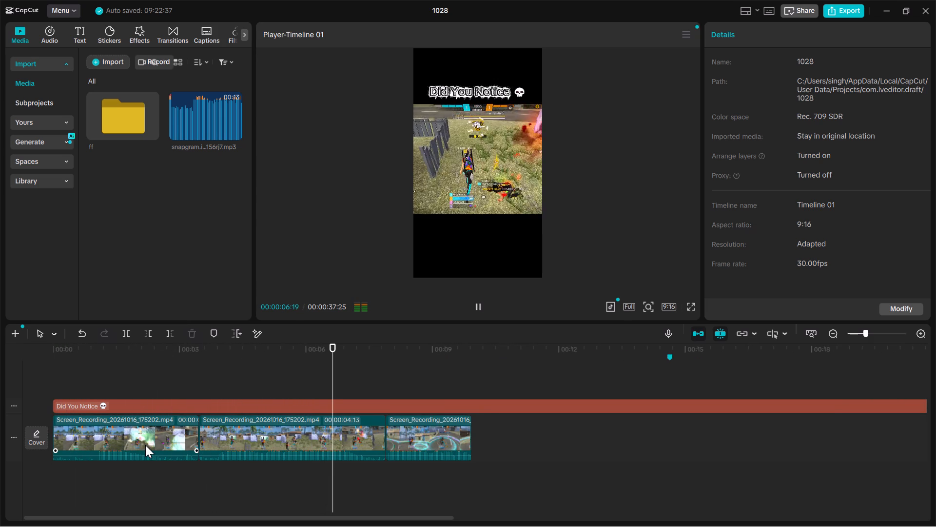
key("space")
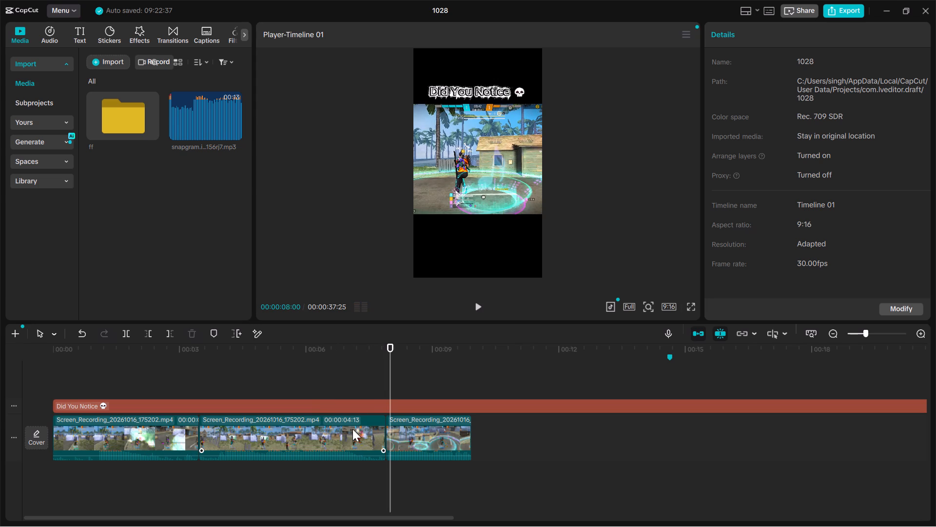
Extend the end of the second kill clip to a duration of 00:00:04:22.
left_click(352, 429)
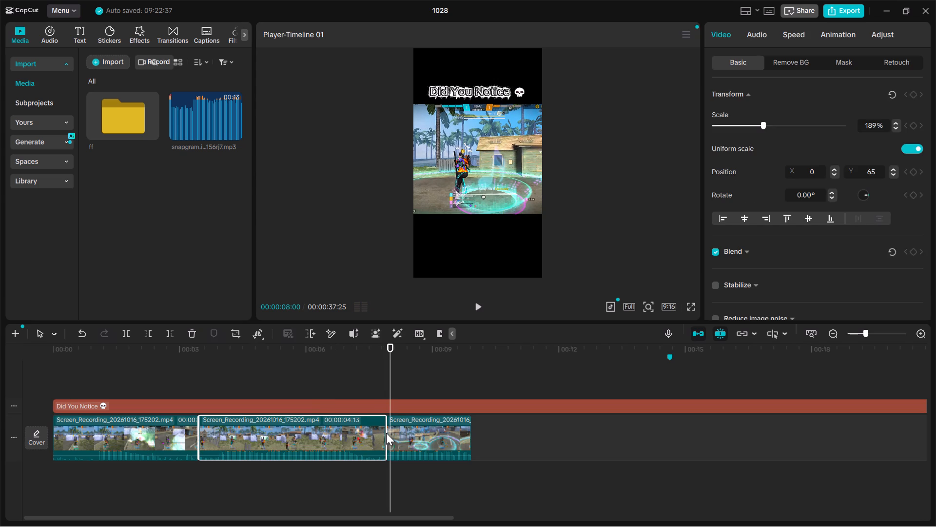
left_click_drag(385, 434, 397, 434)
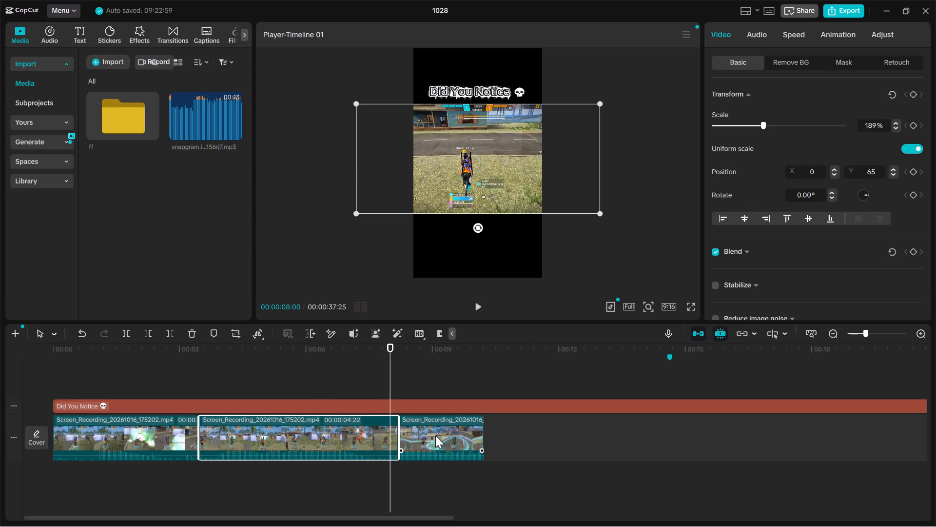
Extend the start of the third kill clip backward by about 1.5 s of footage, playing it between the two adjustments.
left_click(435, 436)
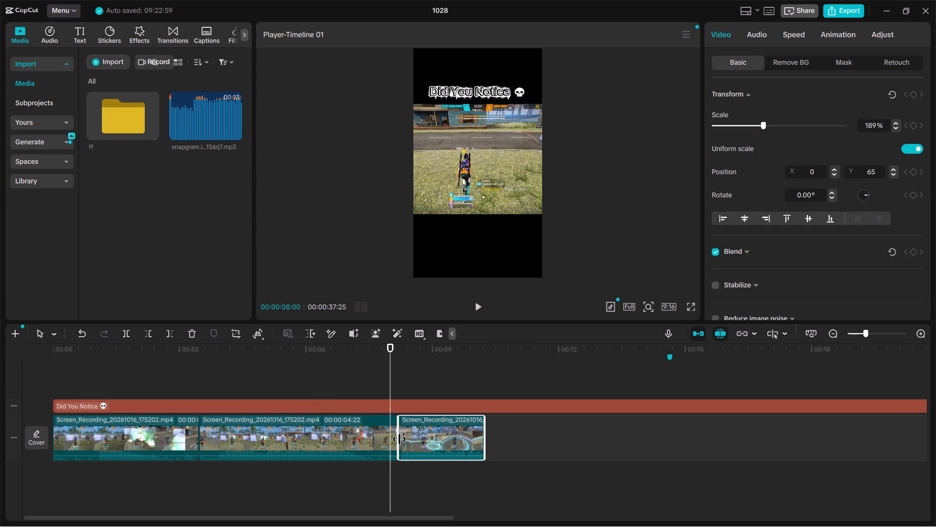
left_click_drag(399, 439, 354, 436)
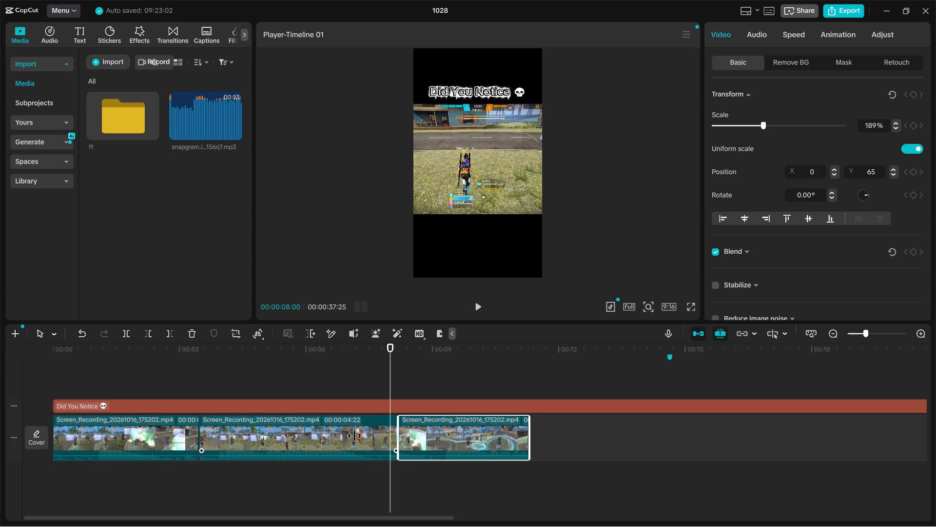
key("Up")
key("space")
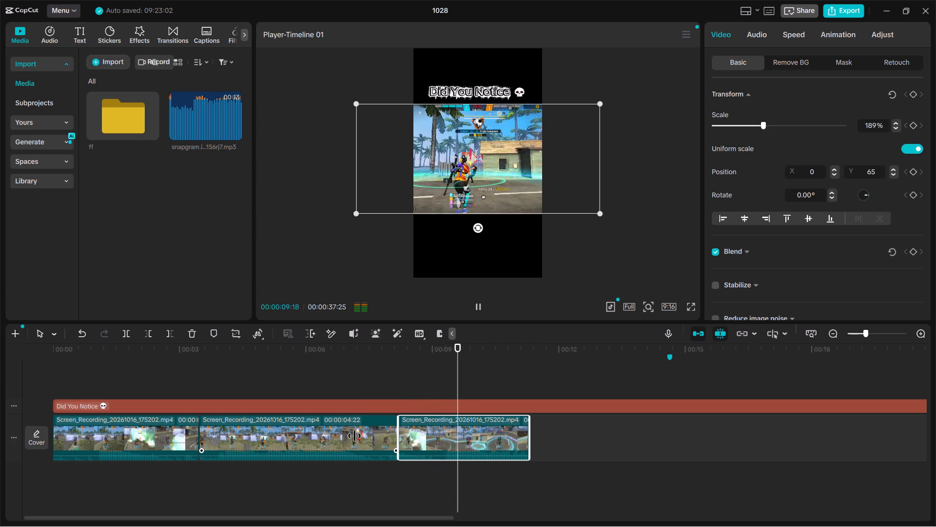
key("space")
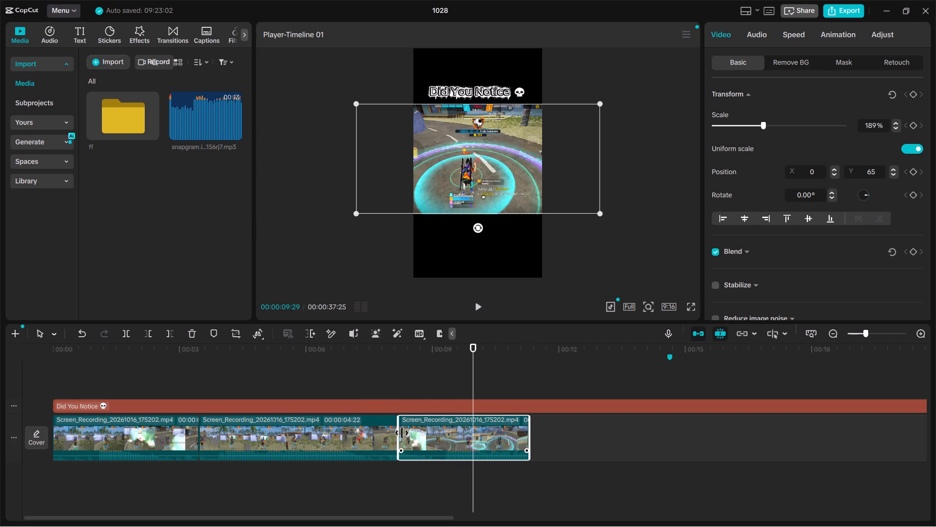
left_click_drag(397, 434, 379, 431)
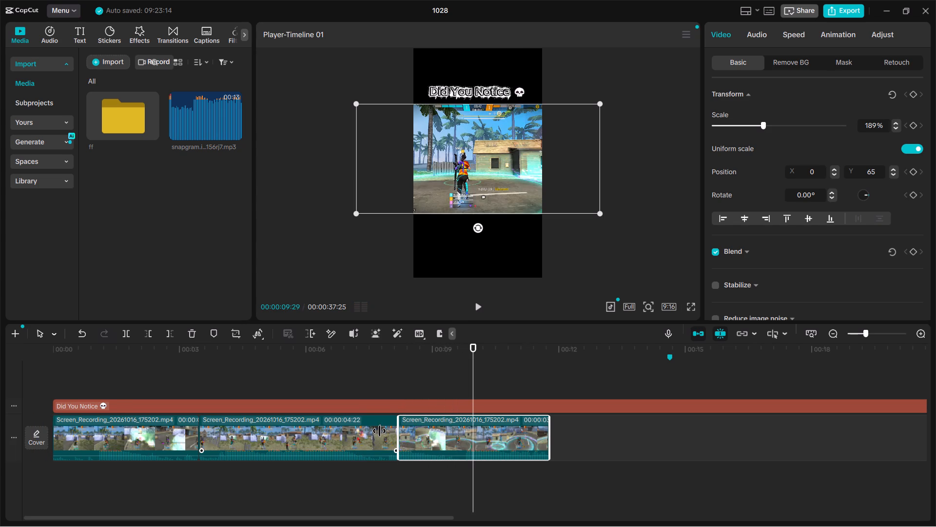
key("Up")
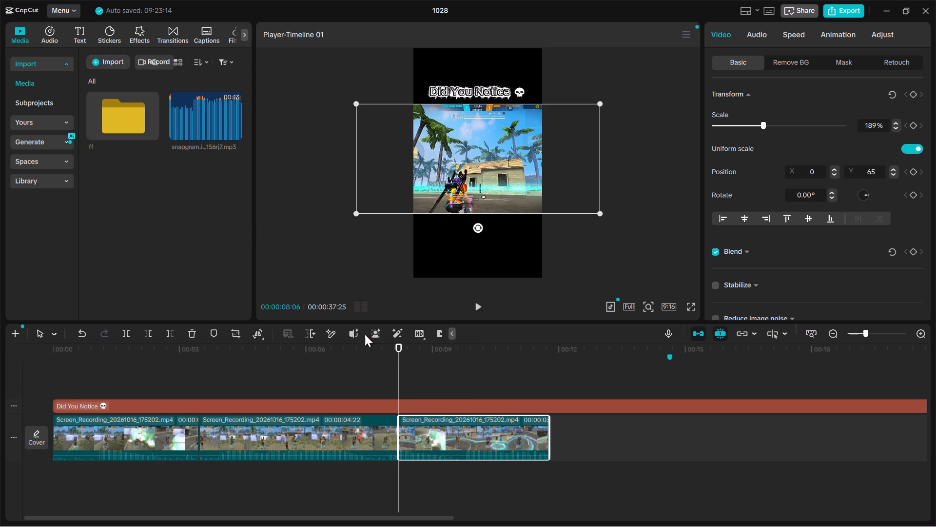
Play across the cut into the third kill clip and extend that clip's end to a duration of 00:00:04:14.
left_click(369, 361)
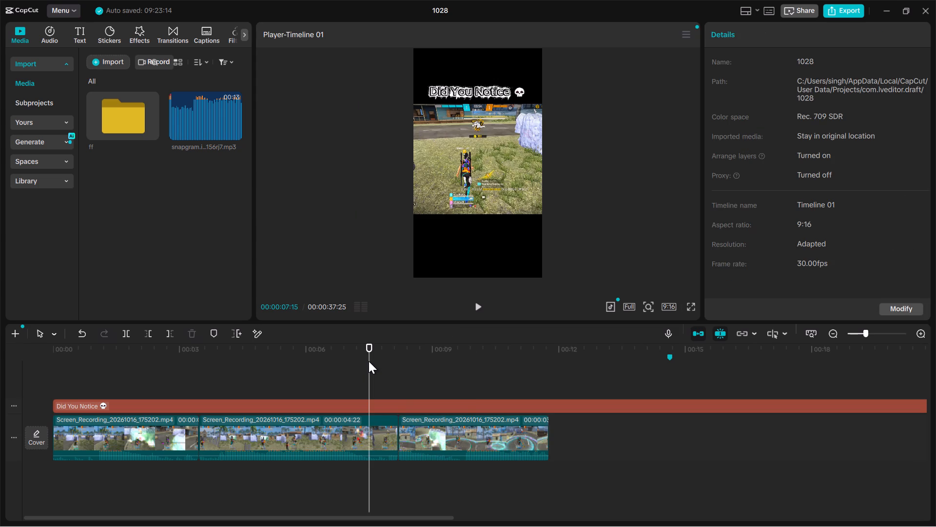
key("space")
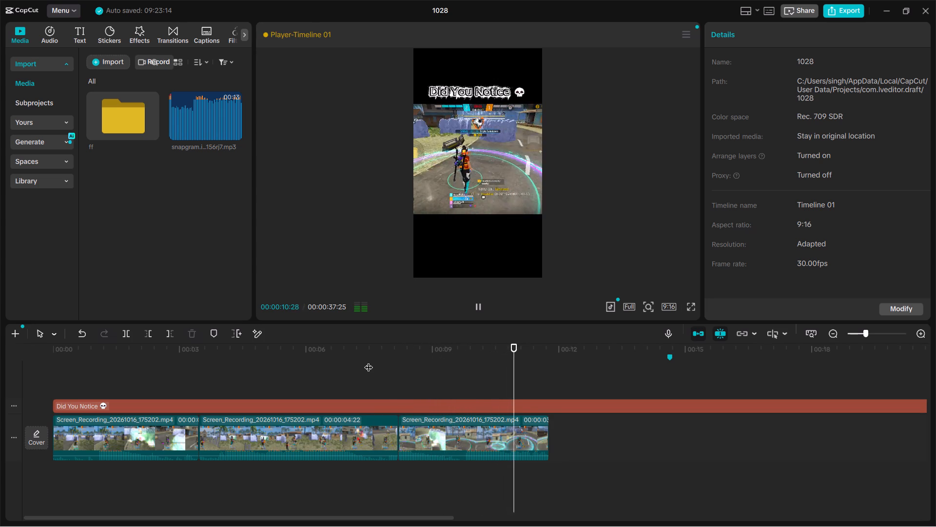
key("space")
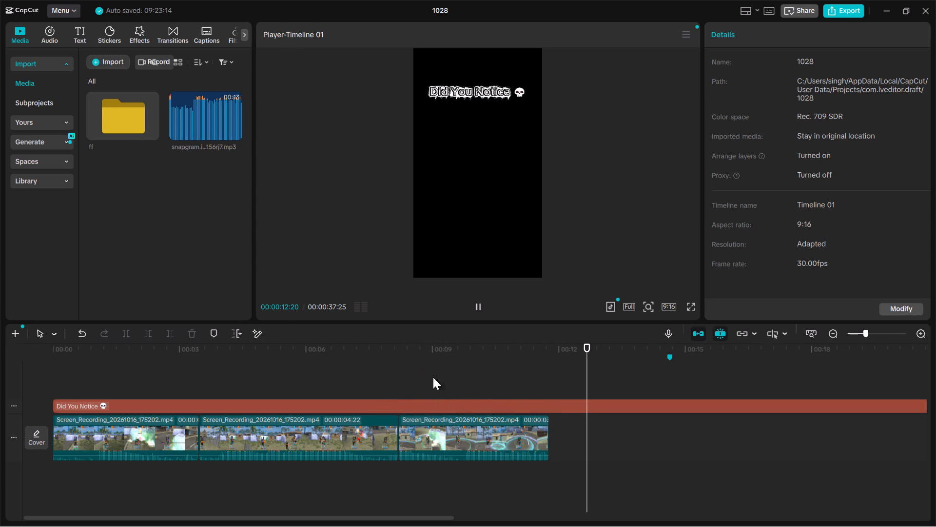
left_click(528, 458)
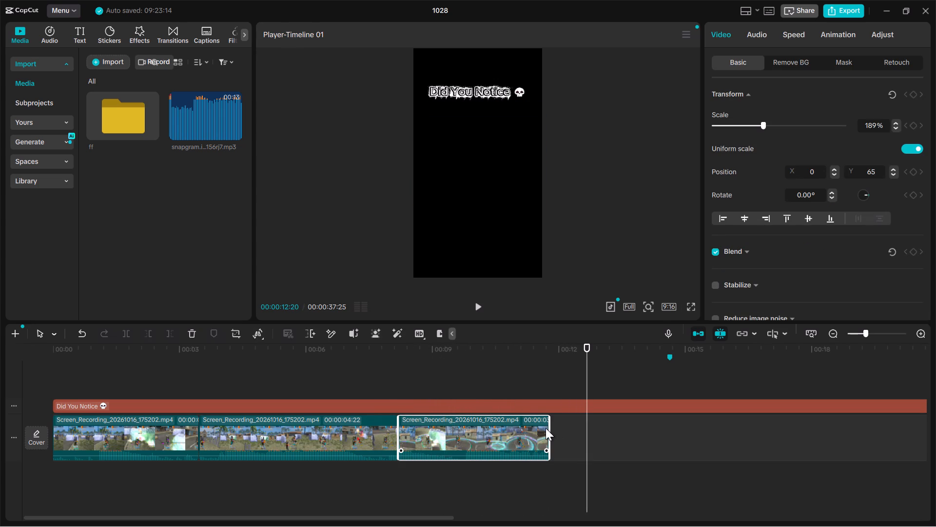
left_click_drag(550, 428, 573, 428)
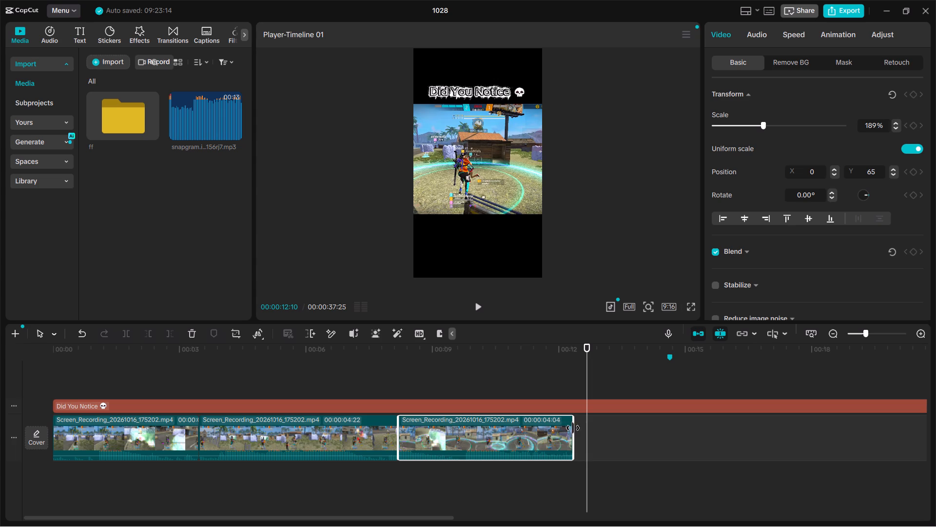
left_click_drag(573, 428, 584, 428)
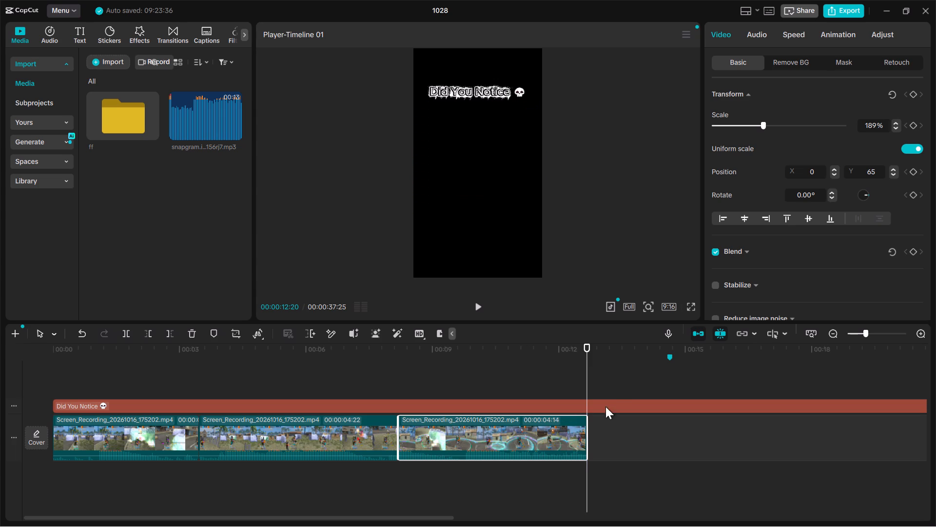
Split the "Did You Notice" title at 00:00:12:20, where the video ends, and delete the excess part.
left_click(597, 400)
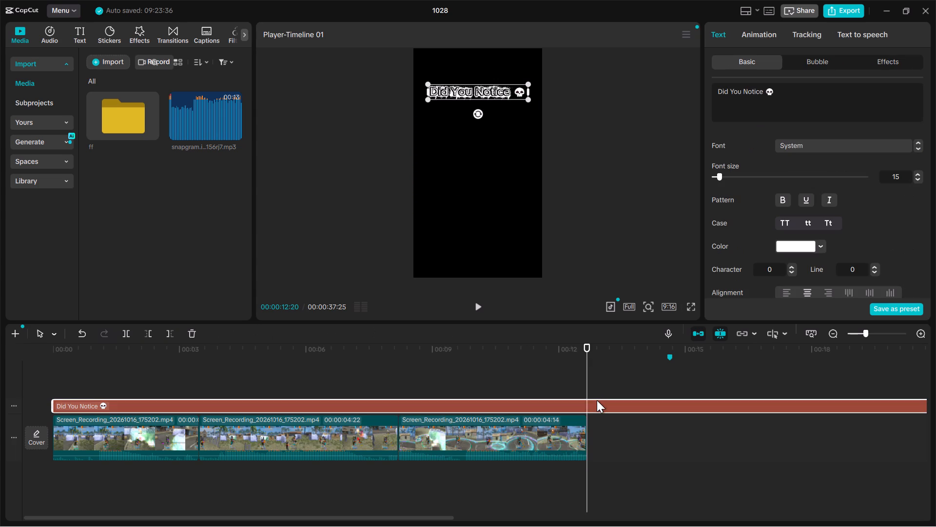
key("b")
key("Delete")
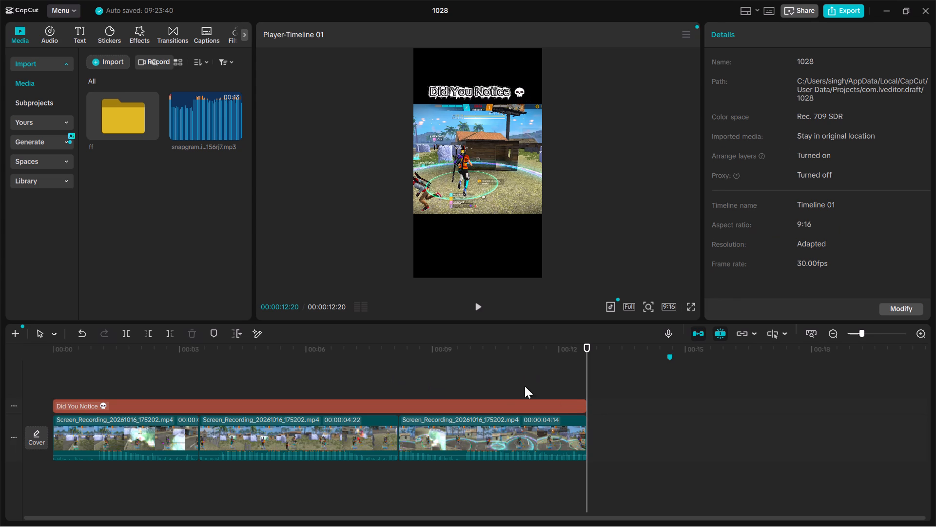
Replace the title's text with "Ha Koi, 1vs1" followed by a space.
left_click(479, 91)
left_click_drag(789, 90, 691, 114)
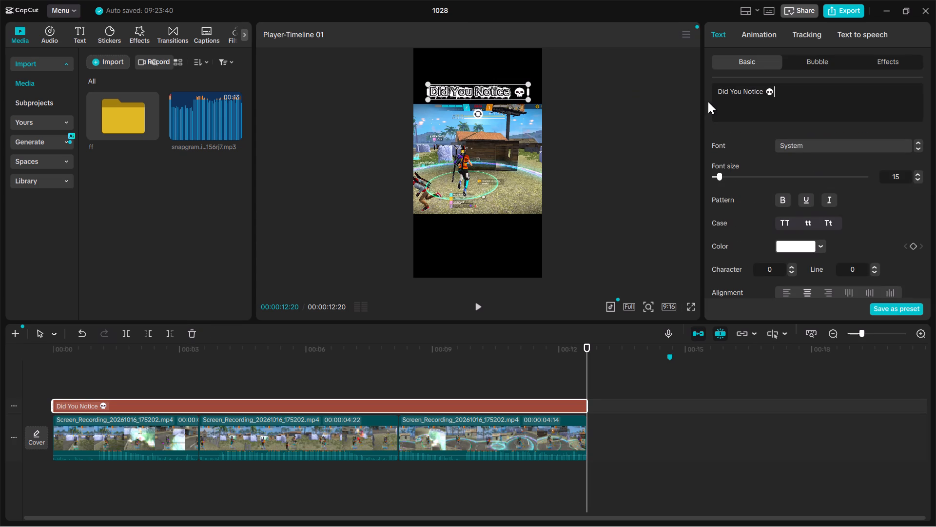
left_click_drag(715, 90, 808, 83)
key("ctrl+a")
key("ctrl+BackSpace")
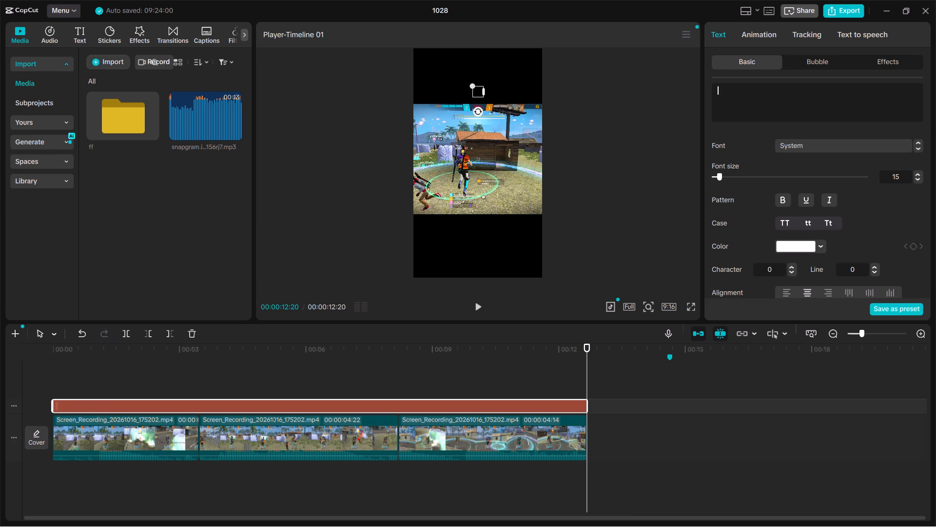
key("shift+h")
type("a")
key("space")
key("space")
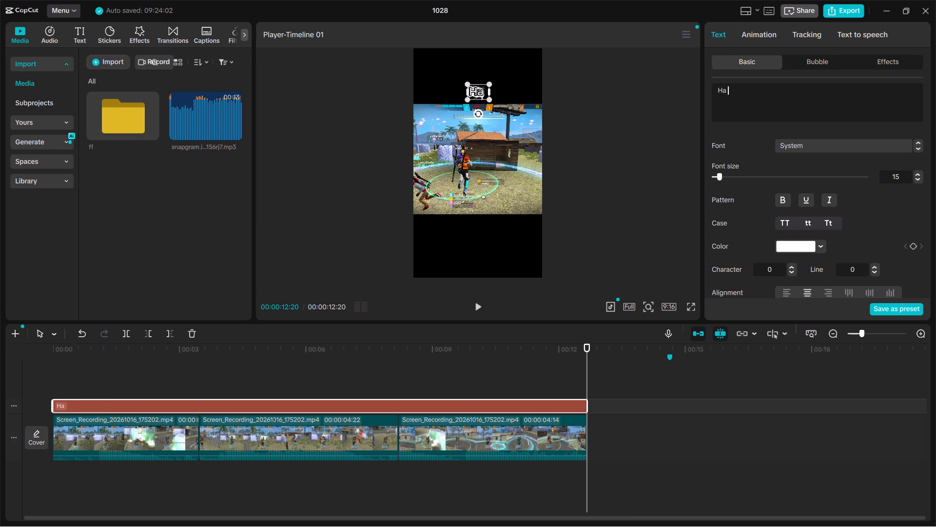
key("k")
key("BackSpace")
type("Koi")
type(",")
key("space")
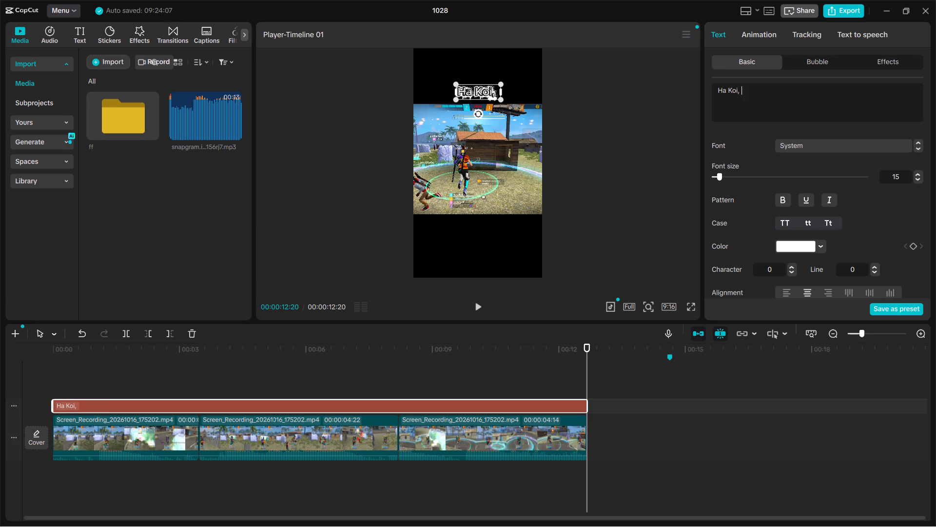
key("shift+exclam")
type("vs")
key("BackSpace")
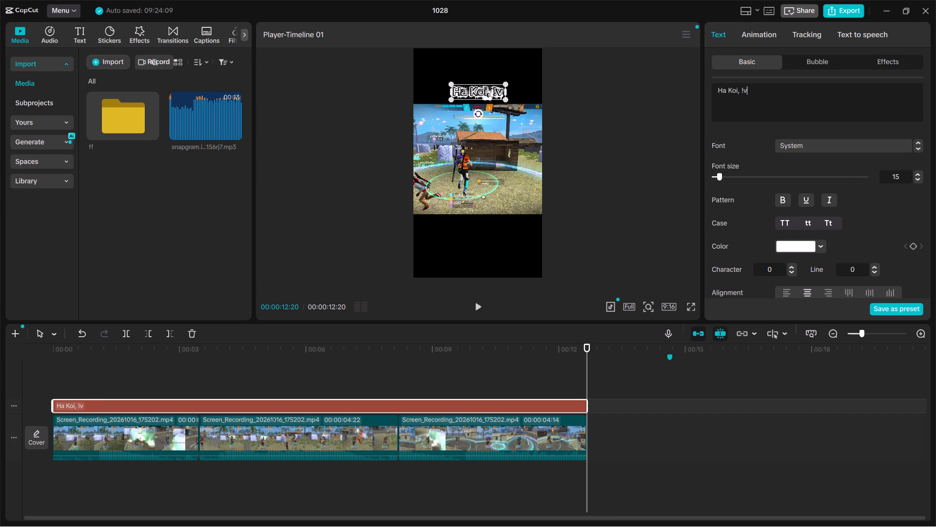
key("BackSpace")
key("BackSpace")
key("1")
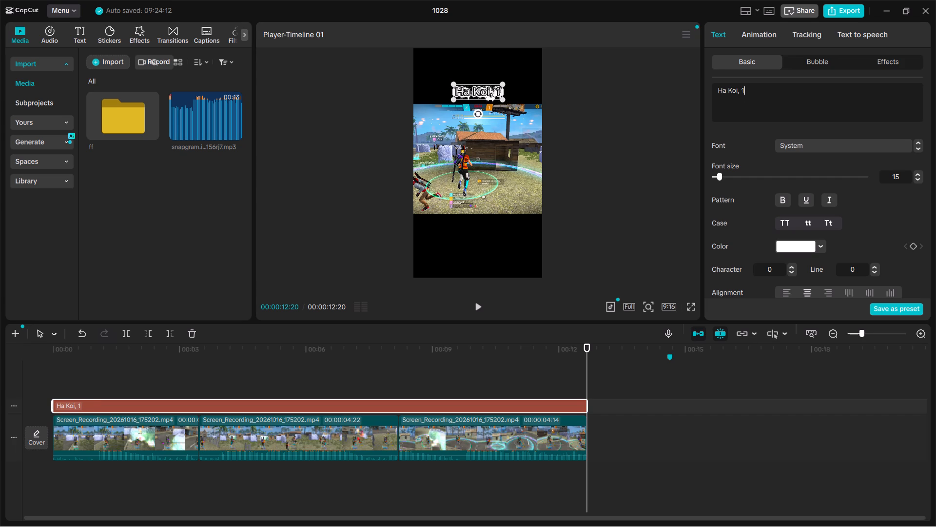
type("vs1")
key("space")
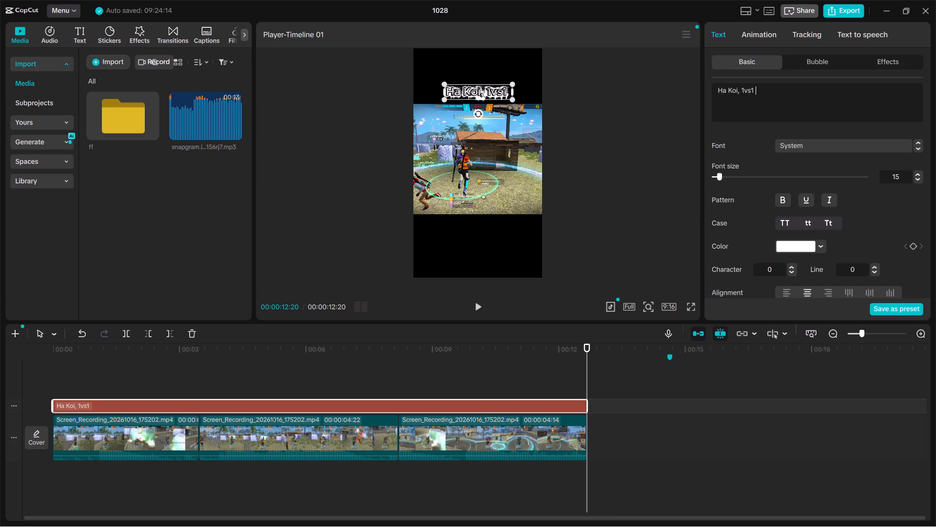
Append the yellow face emoji from the recently used emojis to the end of the "Ha Koi, 1vs1" title.
key("super+v")
key("super+v")
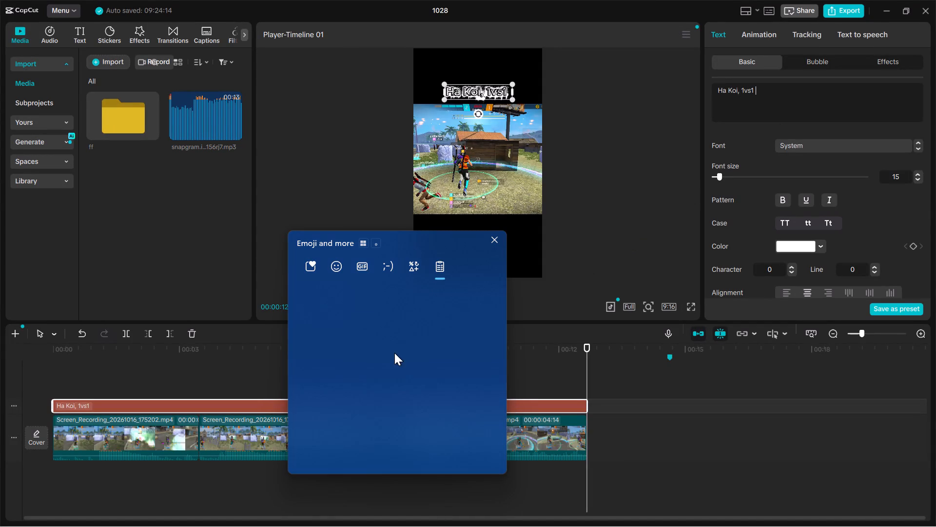
left_click(317, 270)
left_click(340, 265)
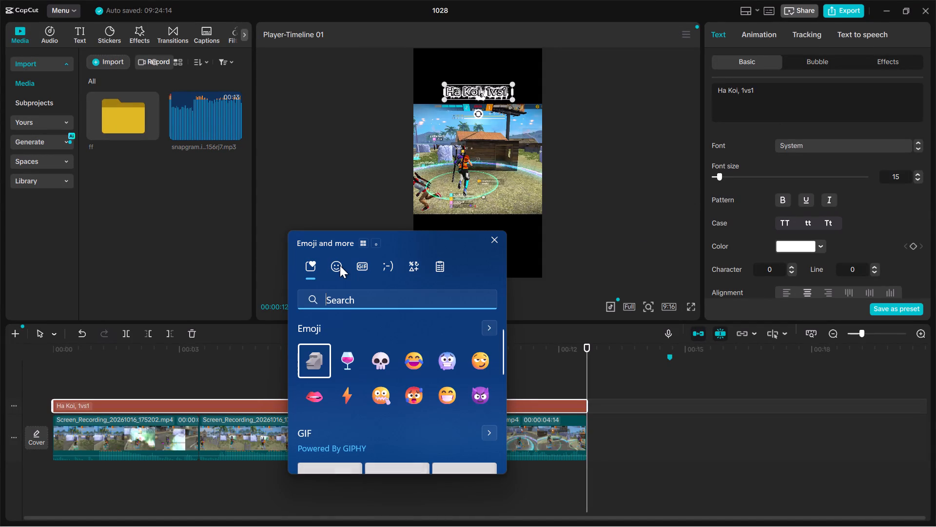
left_click(487, 359)
left_click(628, 271)
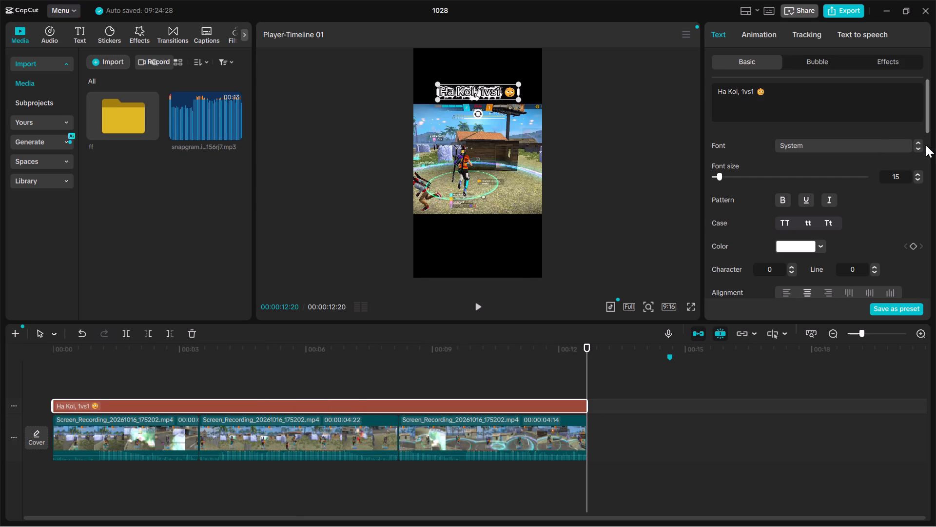
Set the title's font to Agency FB Bold and turn on the bold pattern.
left_click(919, 148)
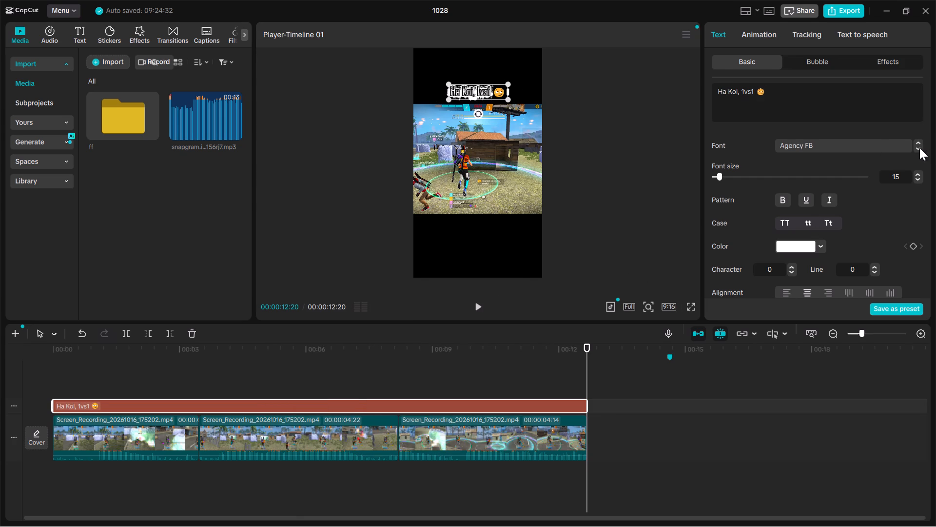
left_click(919, 148)
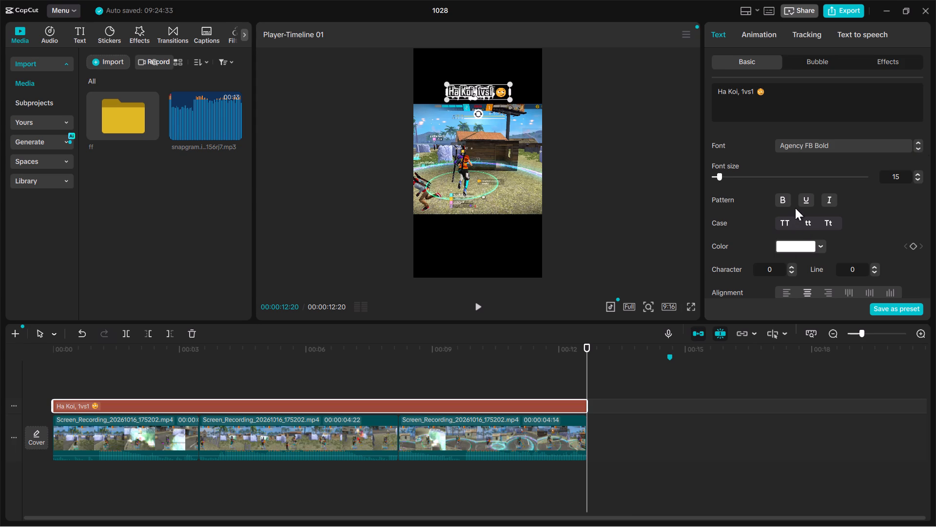
left_click(786, 203)
Try the black and white text presets on the title, settling on the yellow lettering with black outline.
scroll(786, 203, "down", 2)
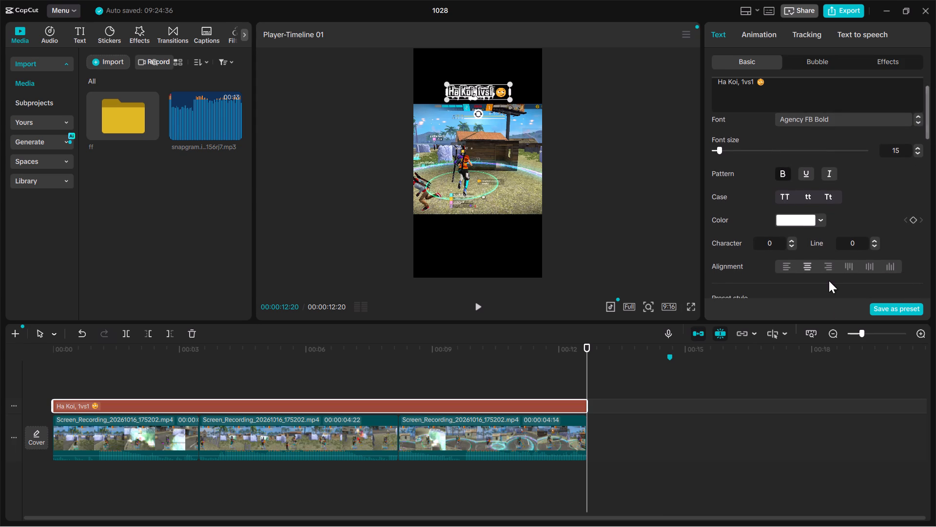
scroll(829, 281, "down", 2)
scroll(780, 263, "down", 3)
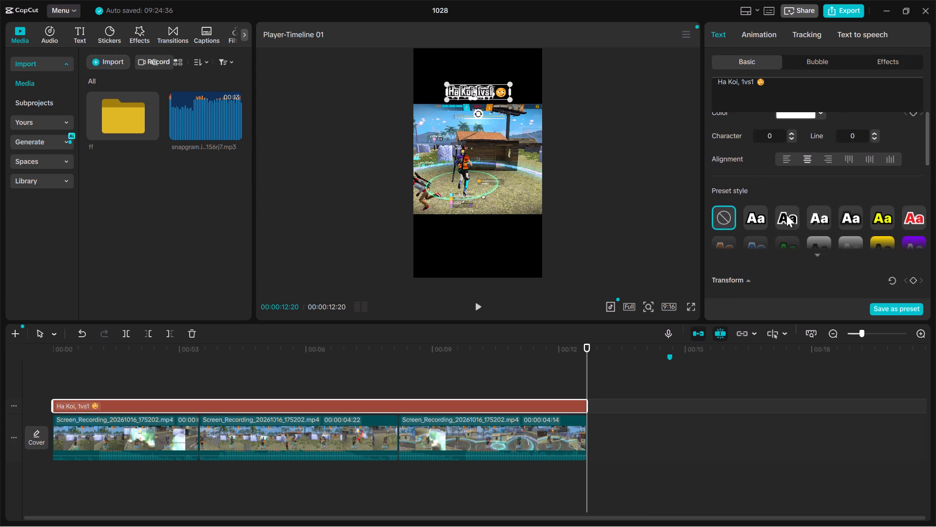
left_click(786, 215)
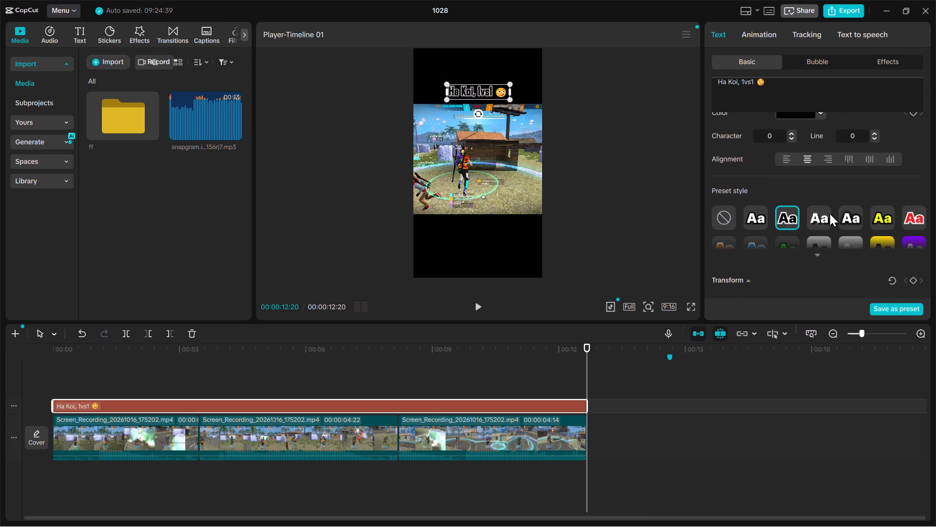
left_click(855, 214)
left_click(887, 215)
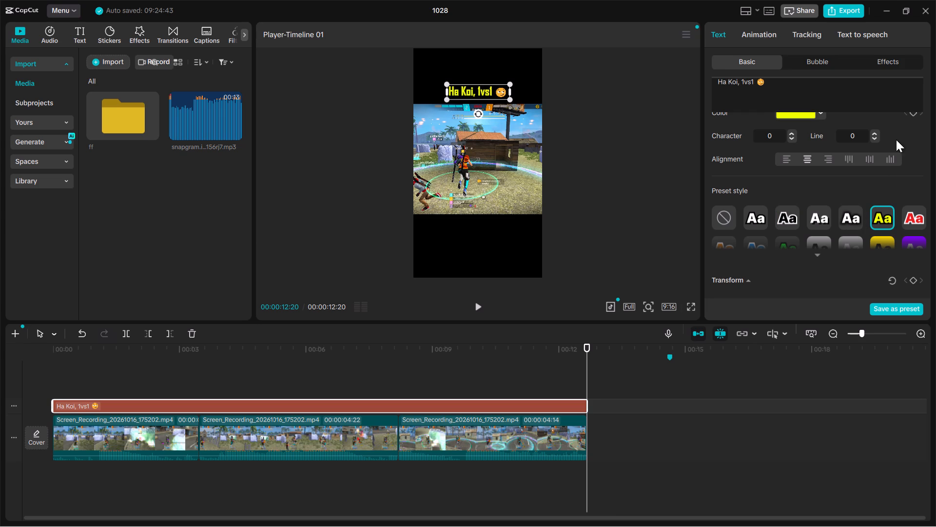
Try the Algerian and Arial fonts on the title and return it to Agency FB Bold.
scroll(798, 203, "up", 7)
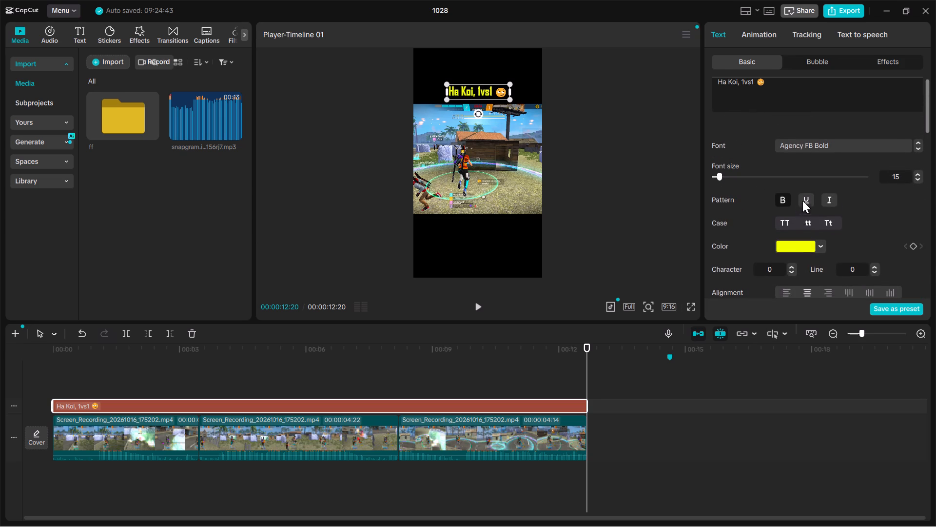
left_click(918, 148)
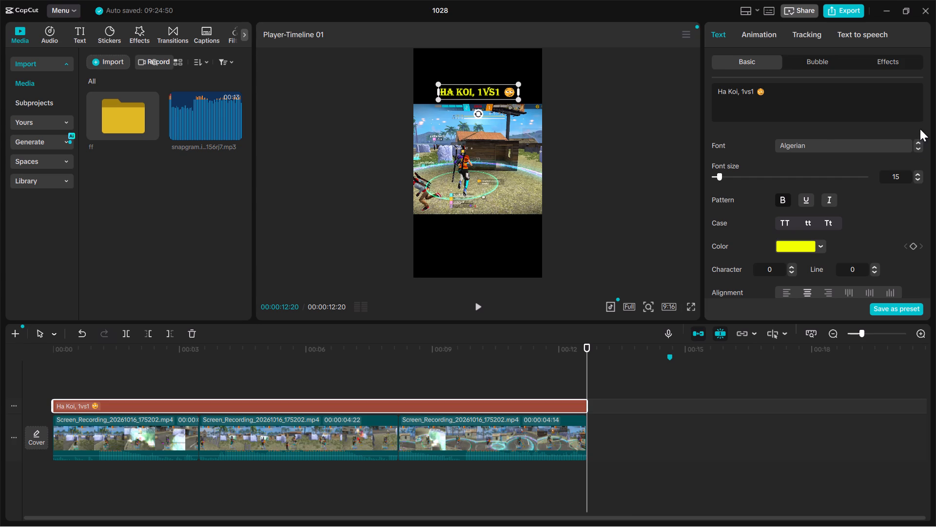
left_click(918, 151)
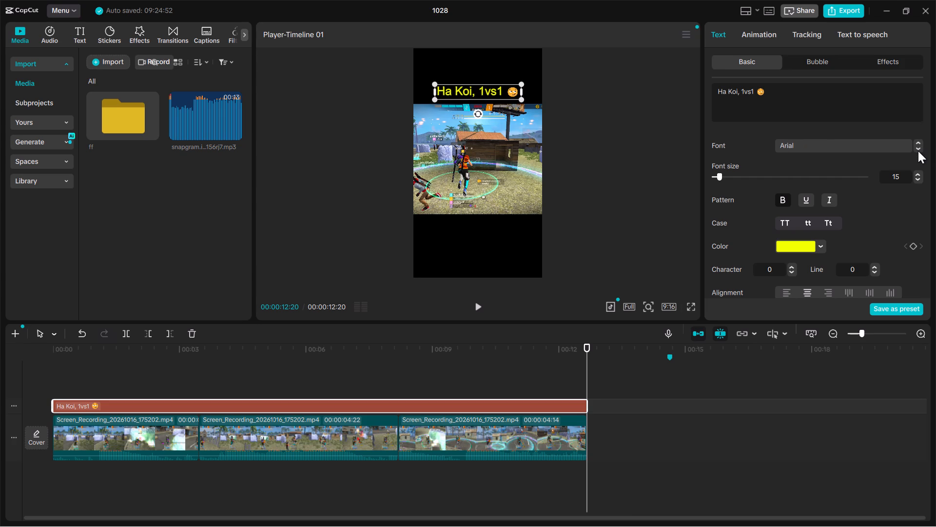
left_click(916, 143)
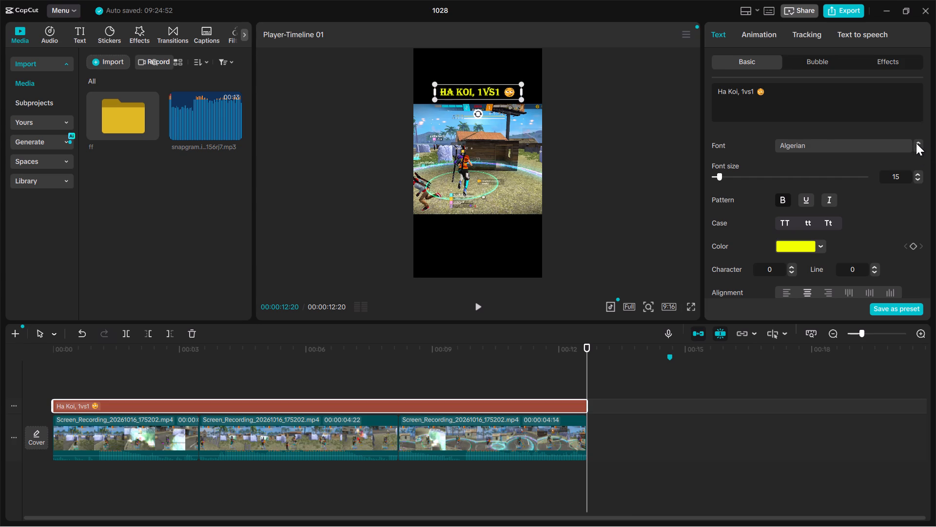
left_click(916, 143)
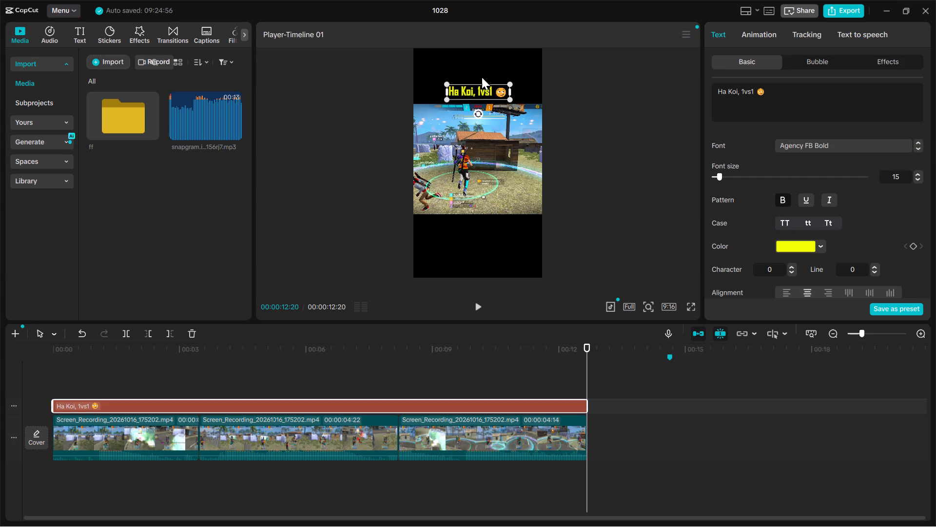
Enlarge the title in the preview to about 1.5 times its size.
left_click_drag(444, 86, 426, 81)
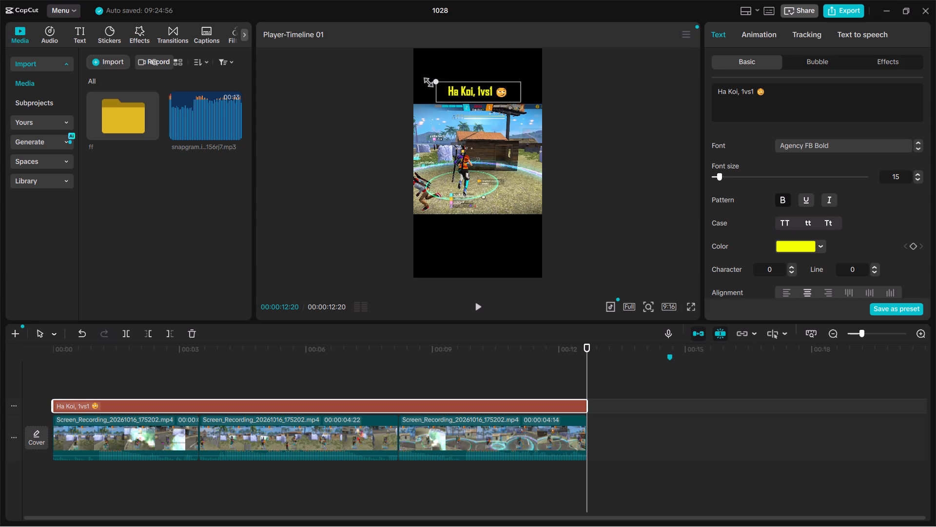
left_click_drag(426, 81, 418, 77)
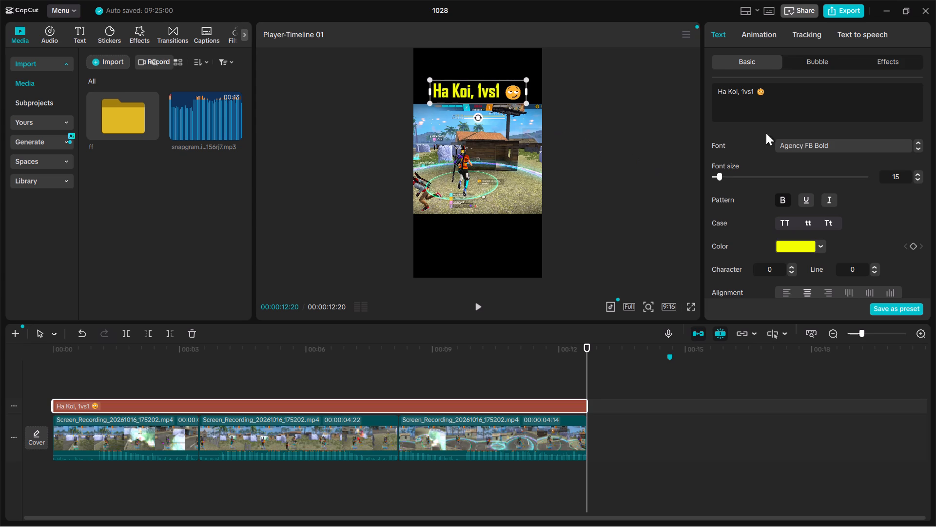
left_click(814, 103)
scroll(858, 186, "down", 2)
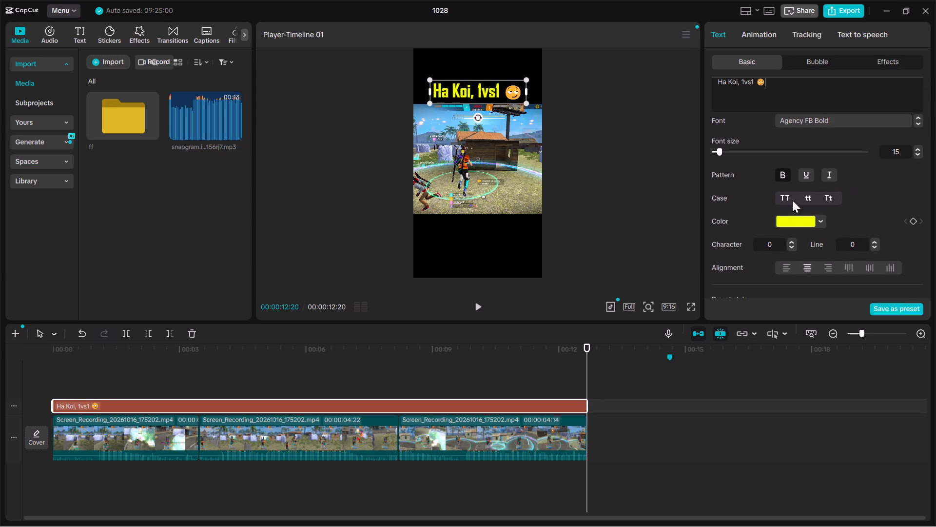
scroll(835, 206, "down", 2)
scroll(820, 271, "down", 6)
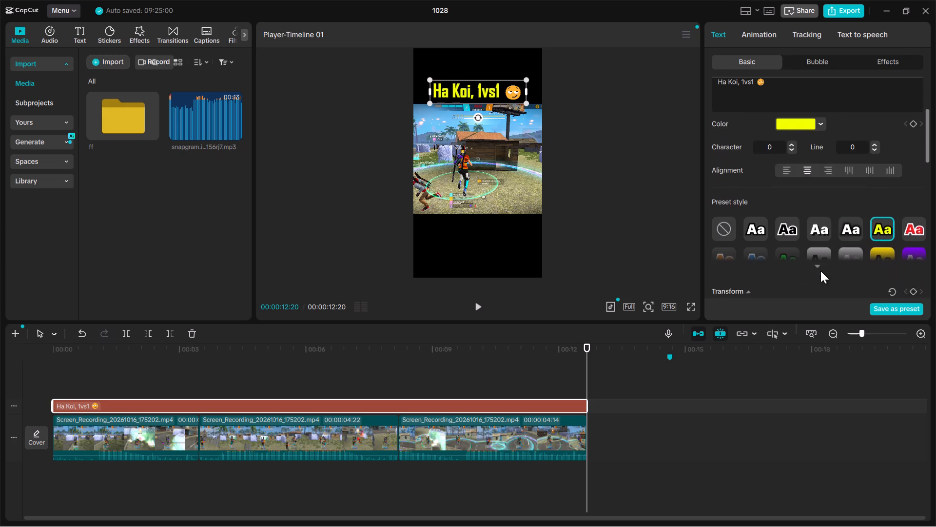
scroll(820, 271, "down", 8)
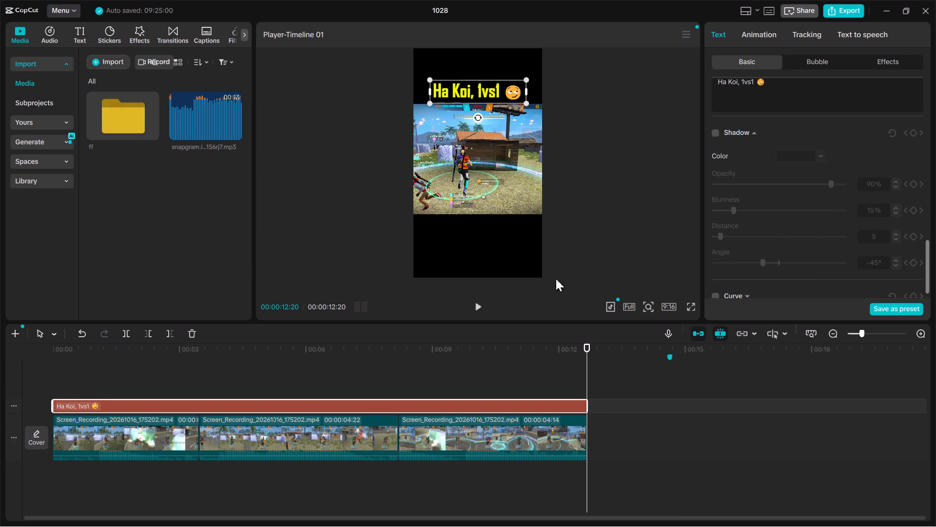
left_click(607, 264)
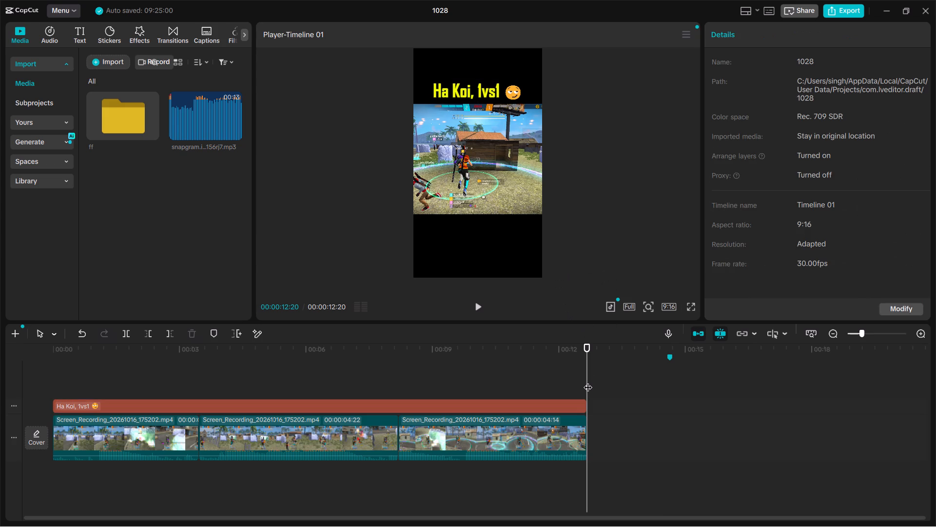
Reduce the title in the preview to about four-fifths of its size so it fits above the gameplay footage.
left_click(480, 88)
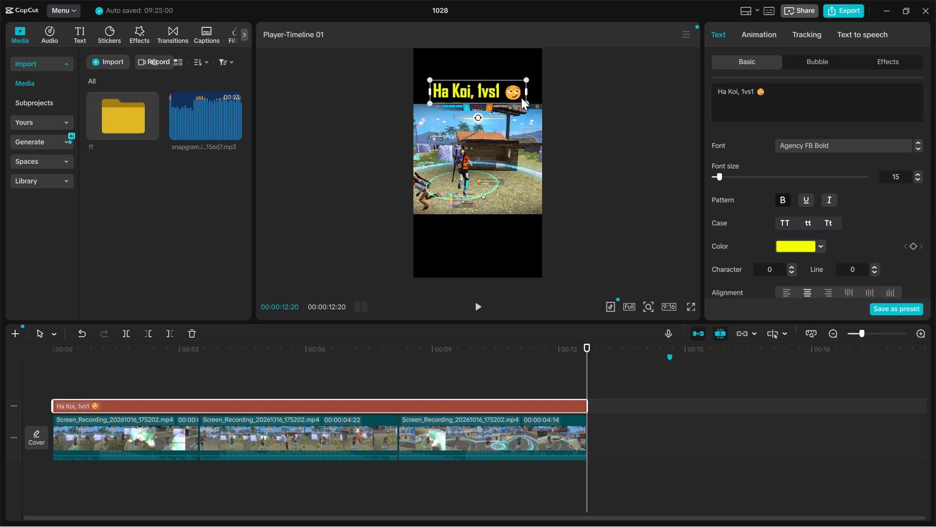
left_click_drag(525, 102, 508, 101)
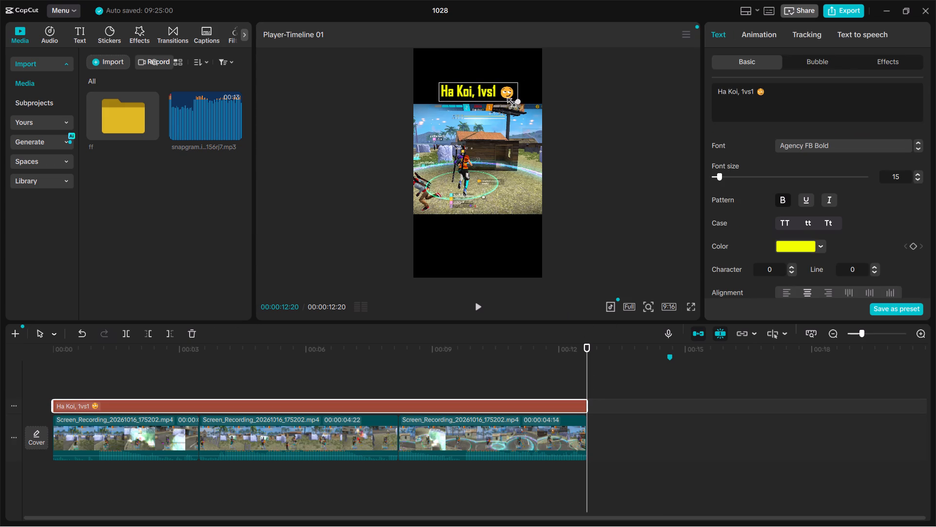
left_click_drag(508, 101, 507, 101)
left_click(635, 161)
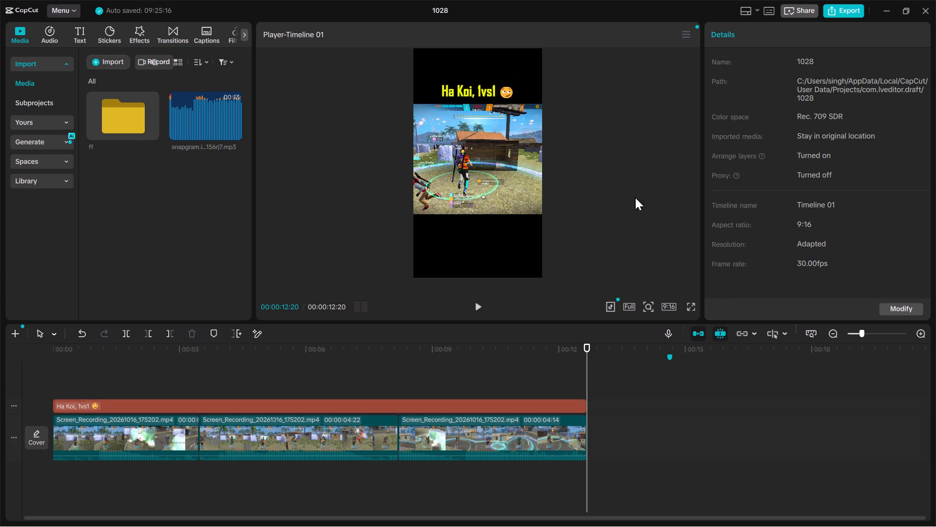
Export the video as 1028(3) in 4K with higher bit rate, H.264 codec, mp4 format and 30fps.
left_click(838, 11)
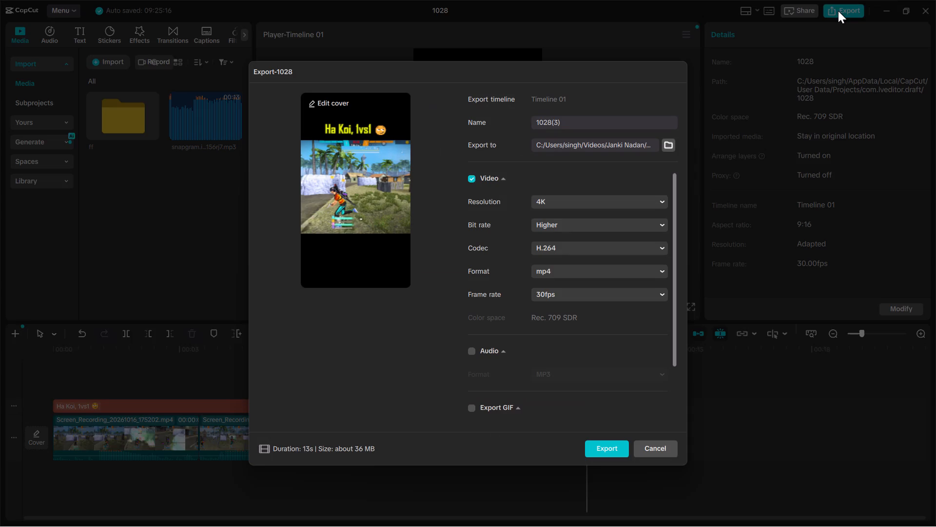
left_click(600, 459)
left_click(600, 455)
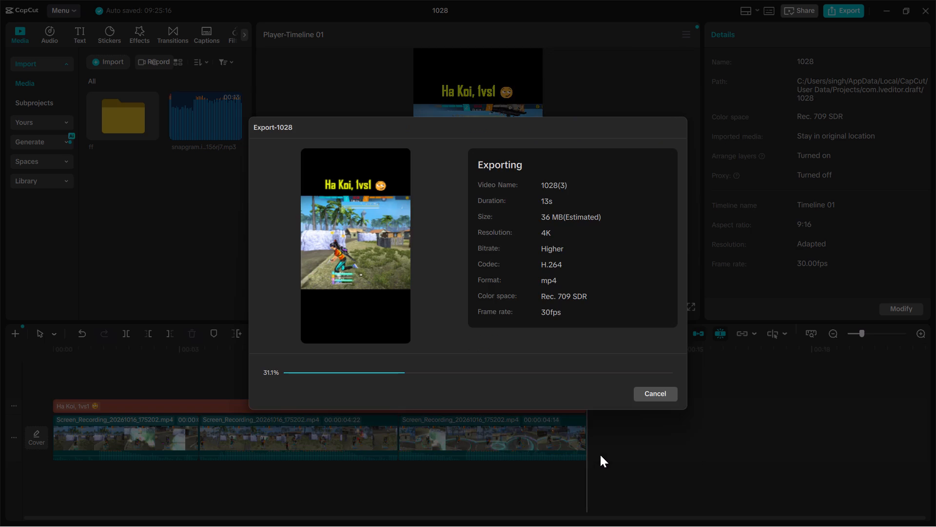